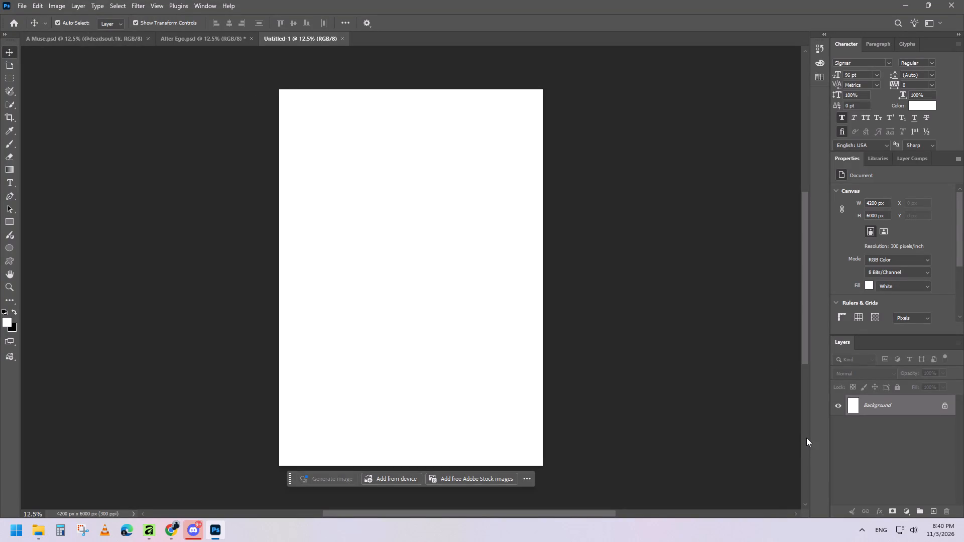
Add a linear Gradient fill layer above the background using the Blue_27 preset from the Blues group.
left_click(907, 516)
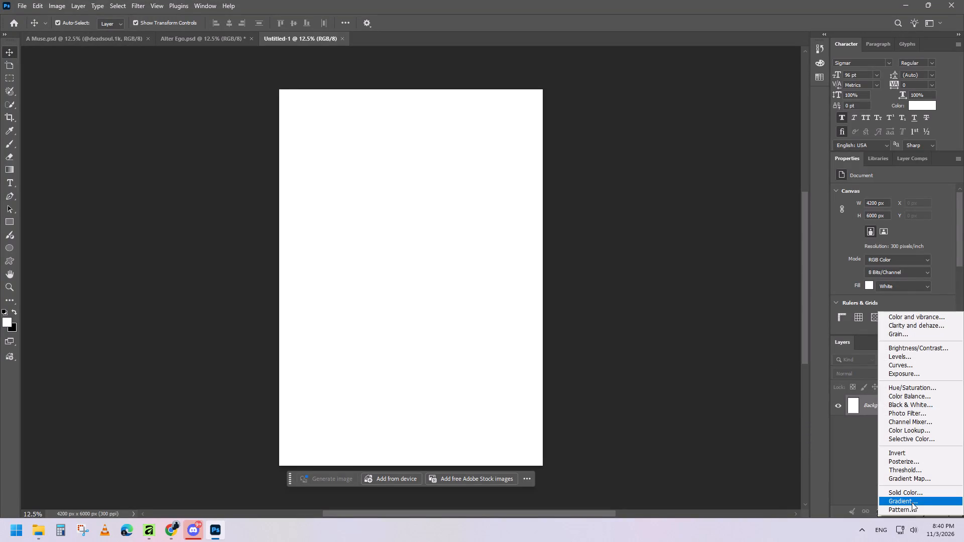
left_click(912, 502)
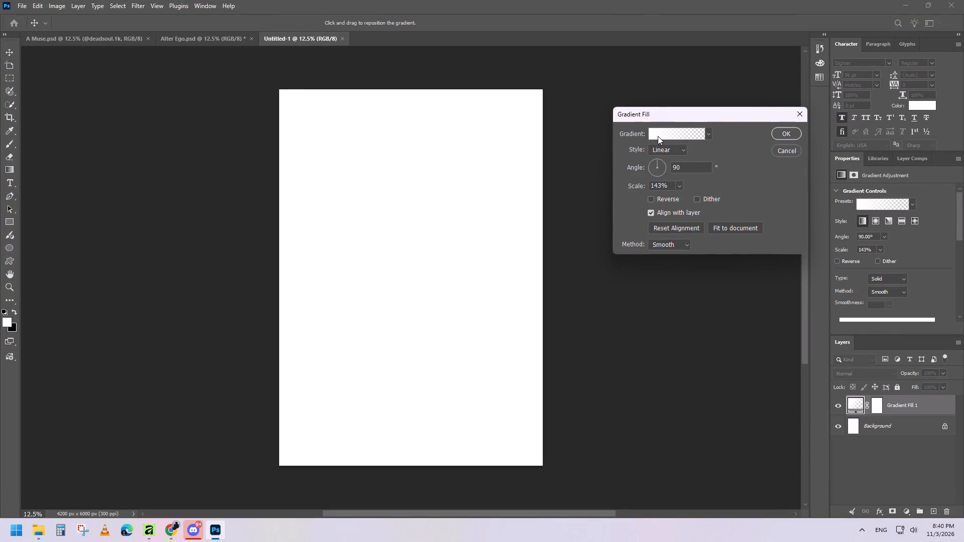
scroll(731, 226, "down", 2)
double_click(656, 134)
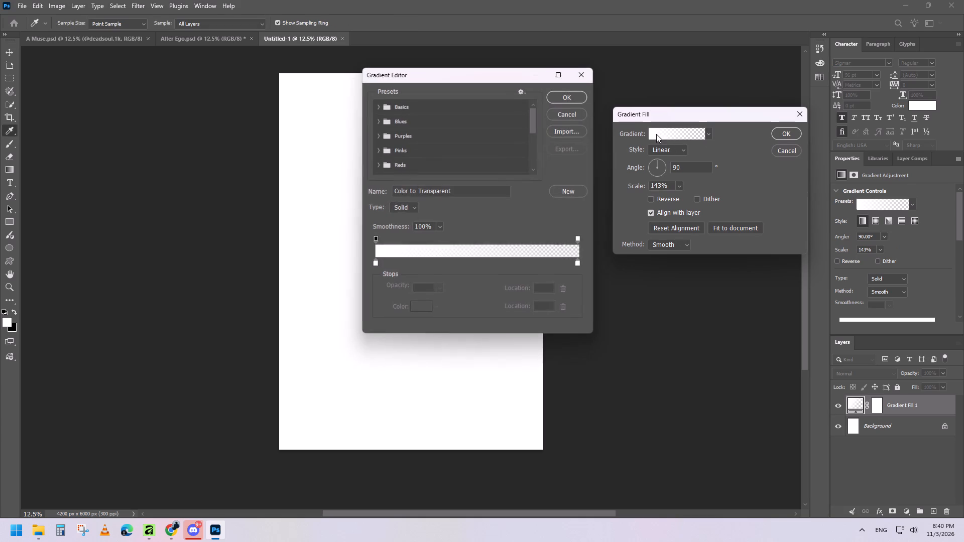
left_click_drag(470, 78, 712, 80)
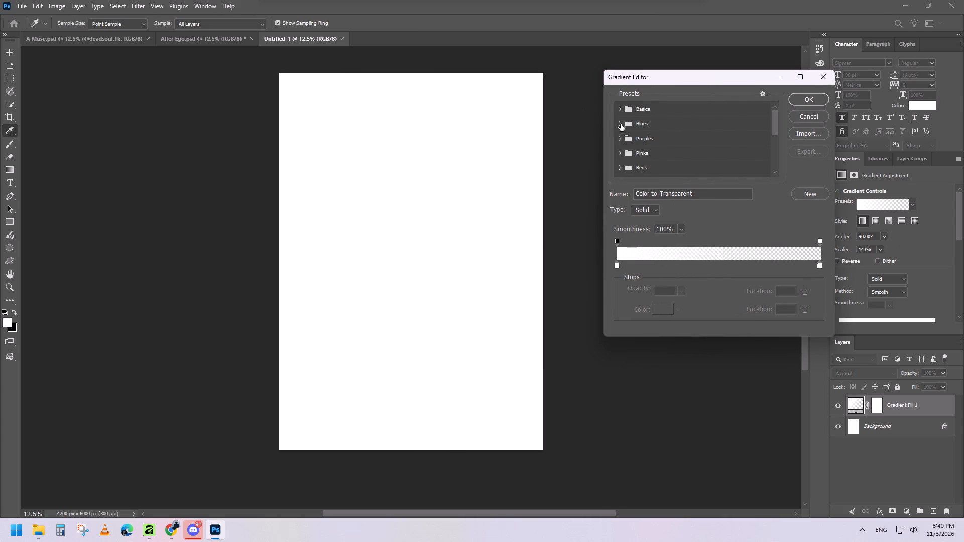
left_click(621, 123)
left_click(621, 123)
left_click(621, 139)
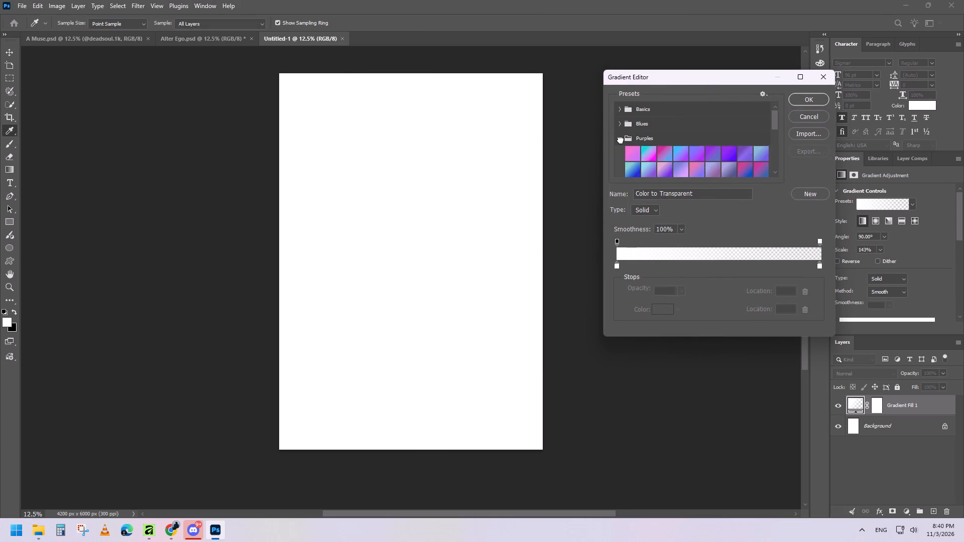
left_click(621, 140)
left_click(619, 125)
scroll(725, 167, "down", 3)
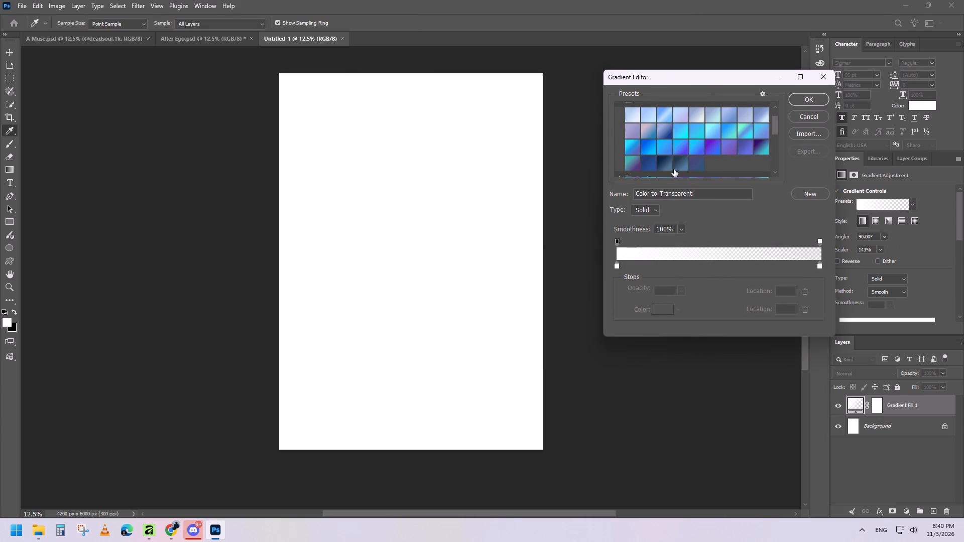
left_click(759, 147)
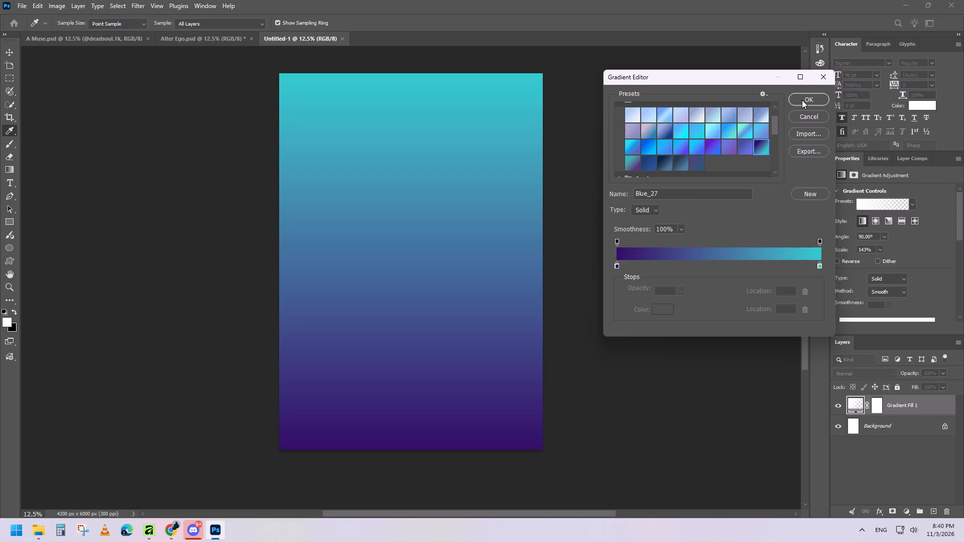
left_click(802, 100)
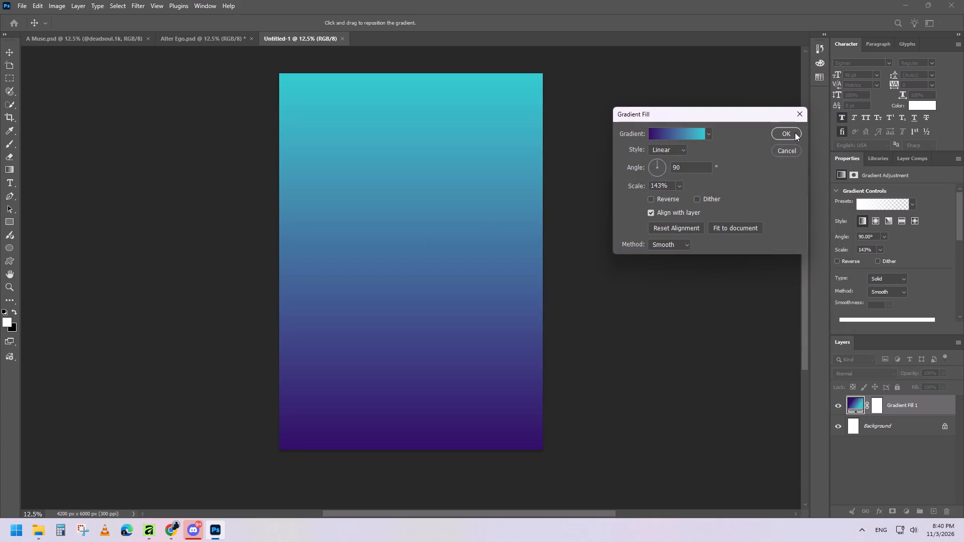
double_click(661, 135)
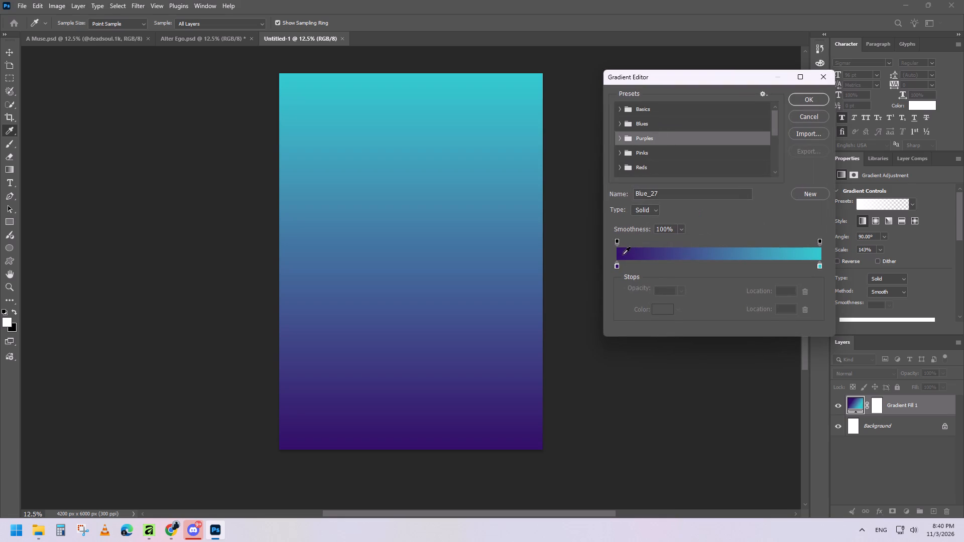
left_click(801, 96)
scroll(905, 279, "down", 10)
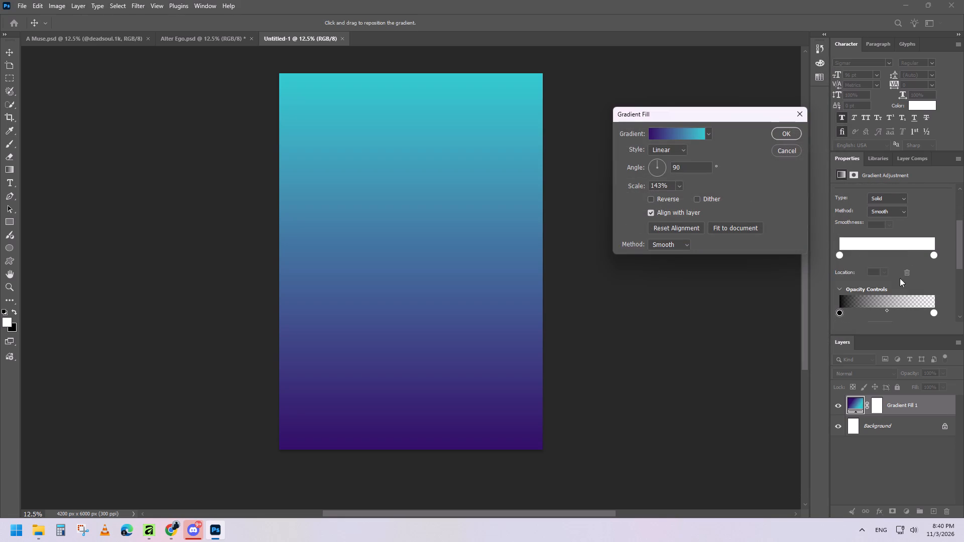
scroll(847, 253, "down", 2)
left_click(841, 239)
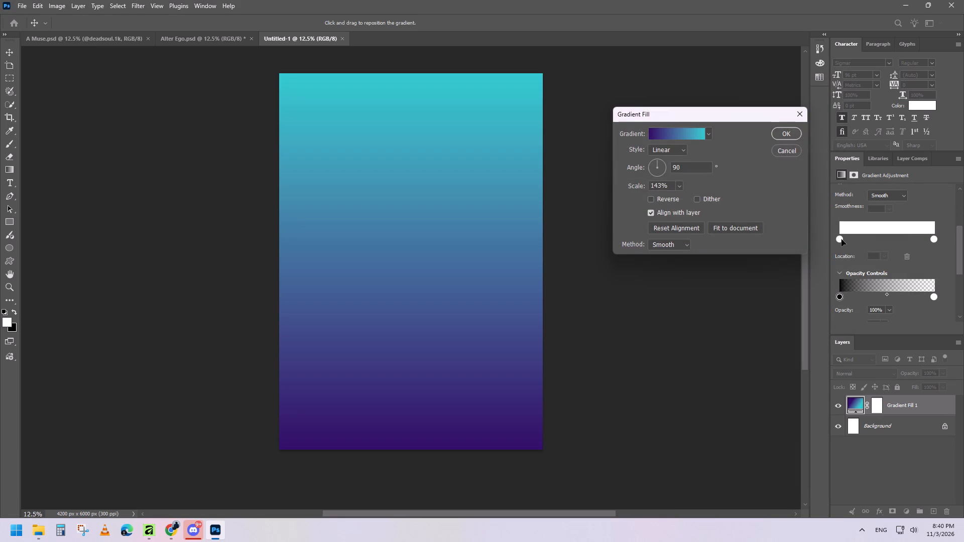
left_click(780, 133)
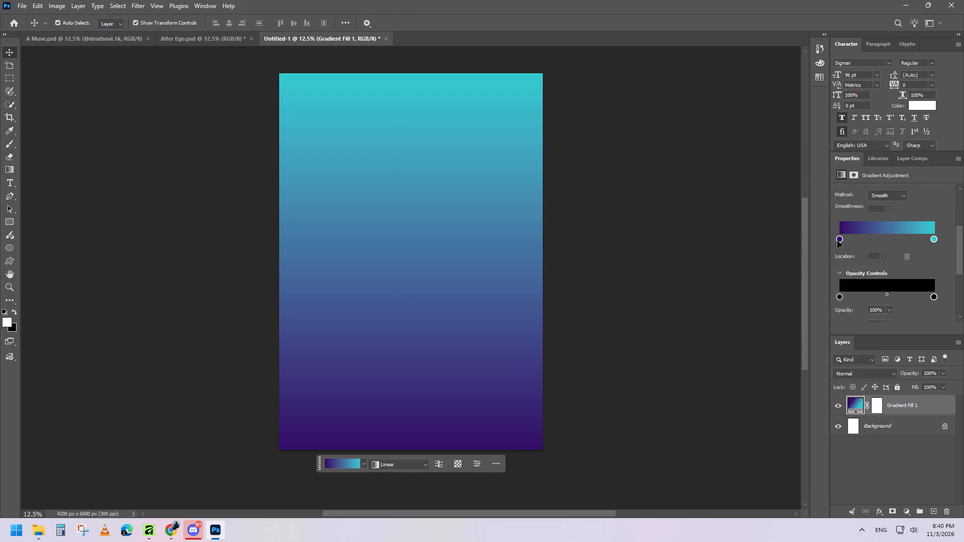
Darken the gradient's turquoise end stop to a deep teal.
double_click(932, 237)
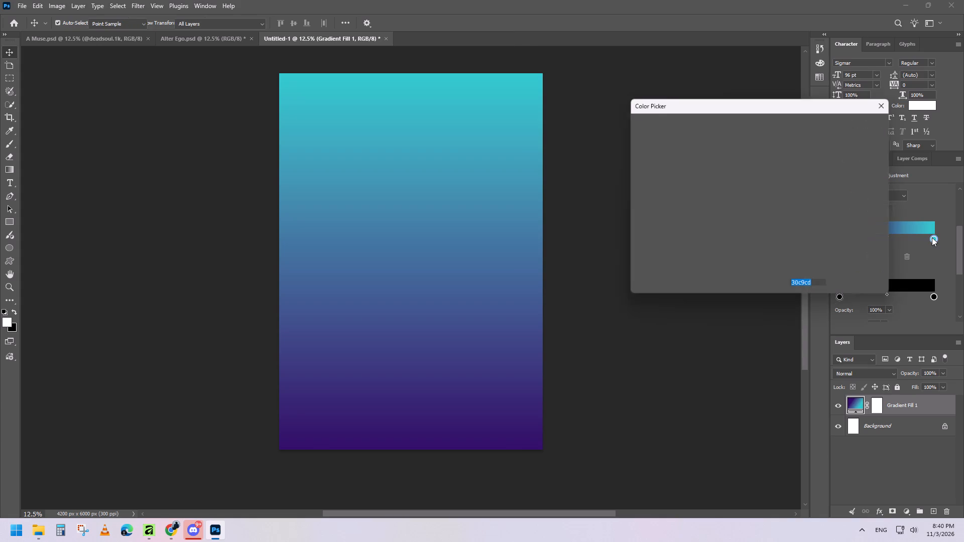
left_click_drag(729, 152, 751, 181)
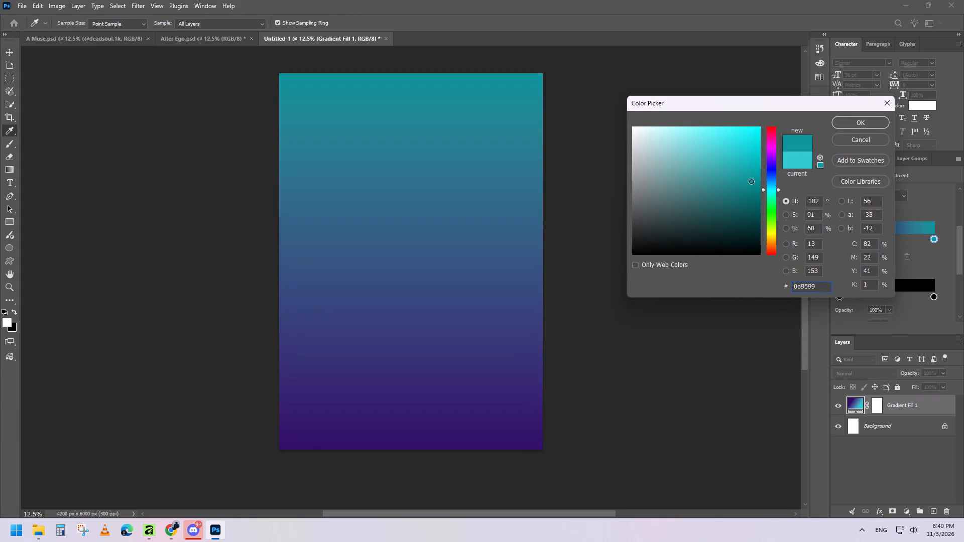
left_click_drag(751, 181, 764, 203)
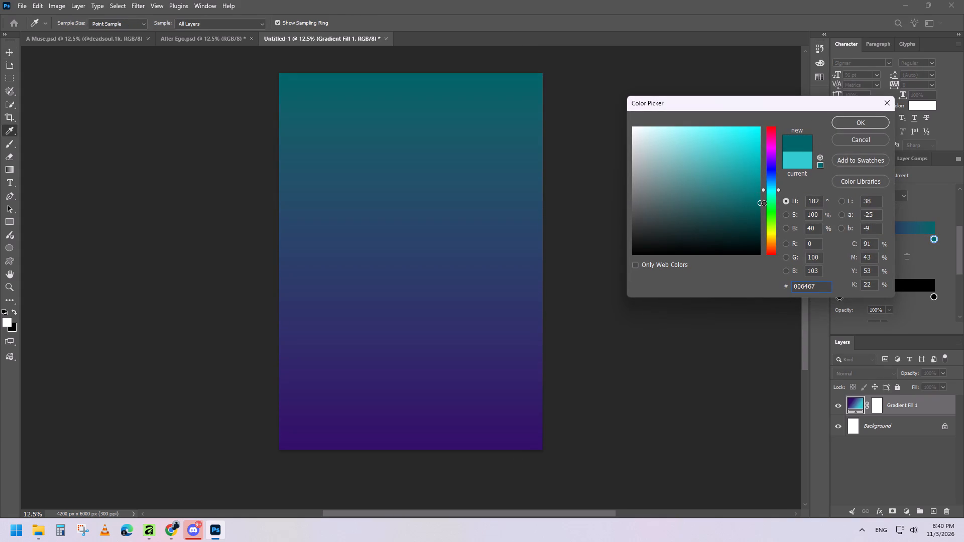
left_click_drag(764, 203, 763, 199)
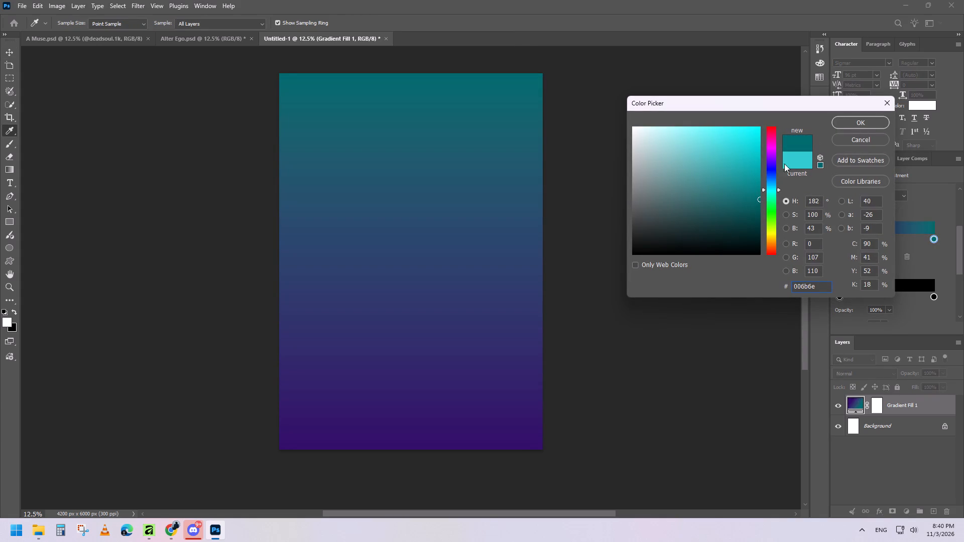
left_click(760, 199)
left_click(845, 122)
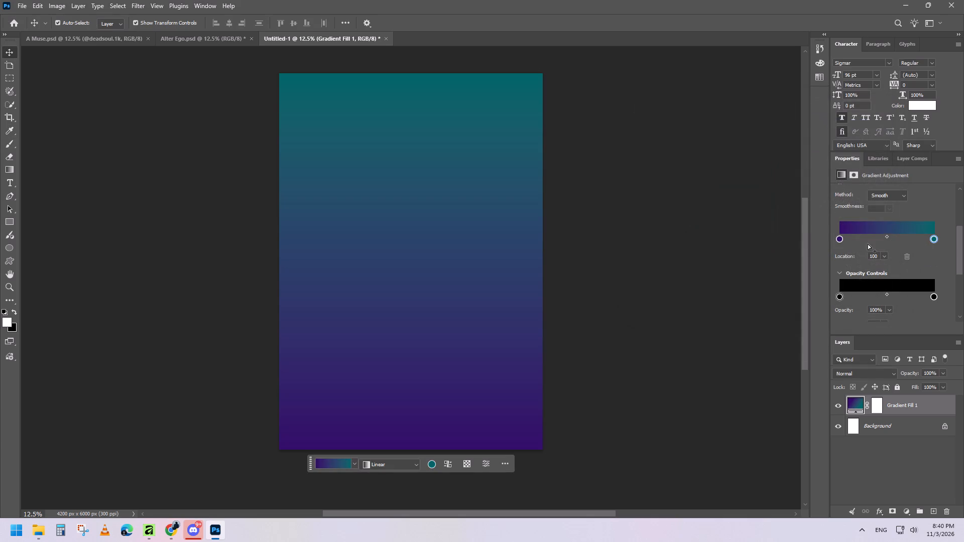
Darken the gradient's purple start stop to a very deep violet, #1c0045.
double_click(839, 239)
left_click_drag(744, 204, 748, 208)
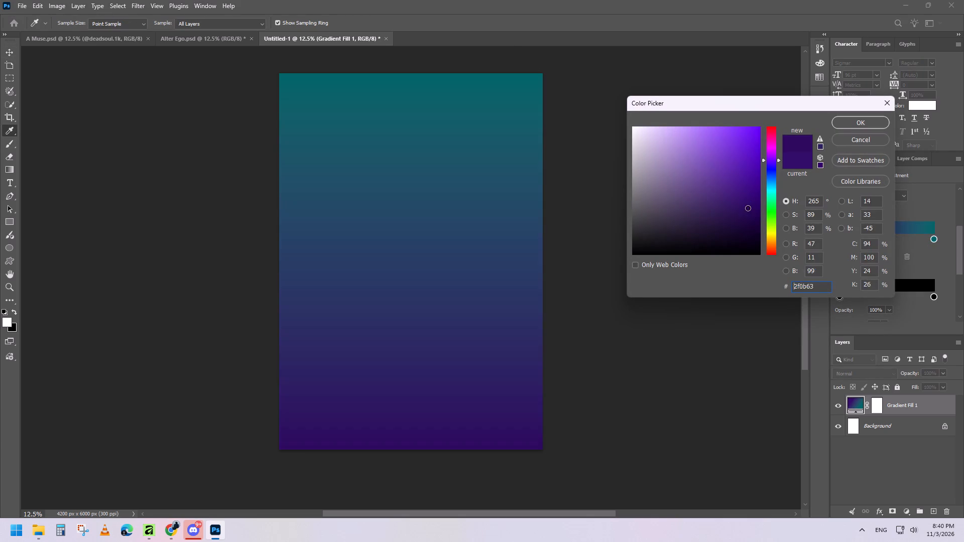
left_click_drag(748, 208, 760, 219)
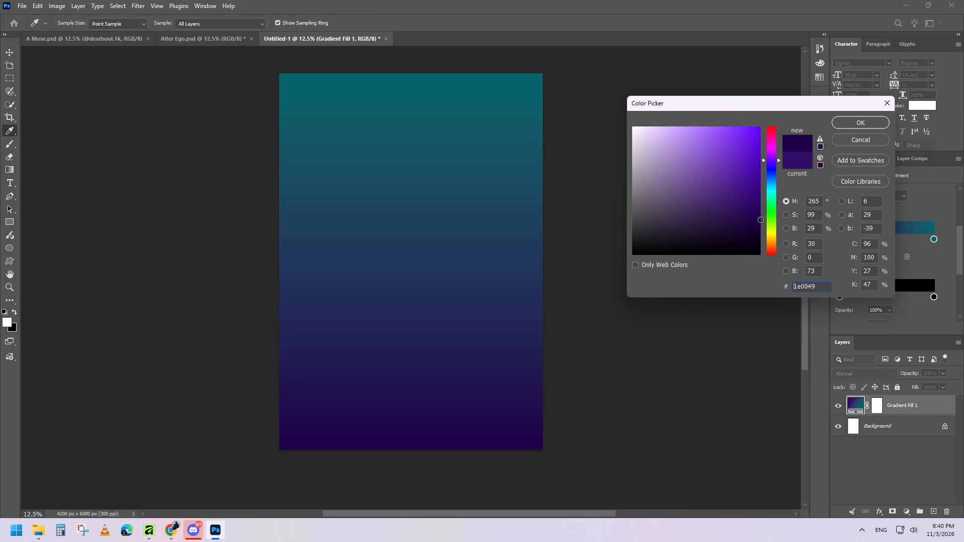
left_click_drag(760, 219, 760, 220)
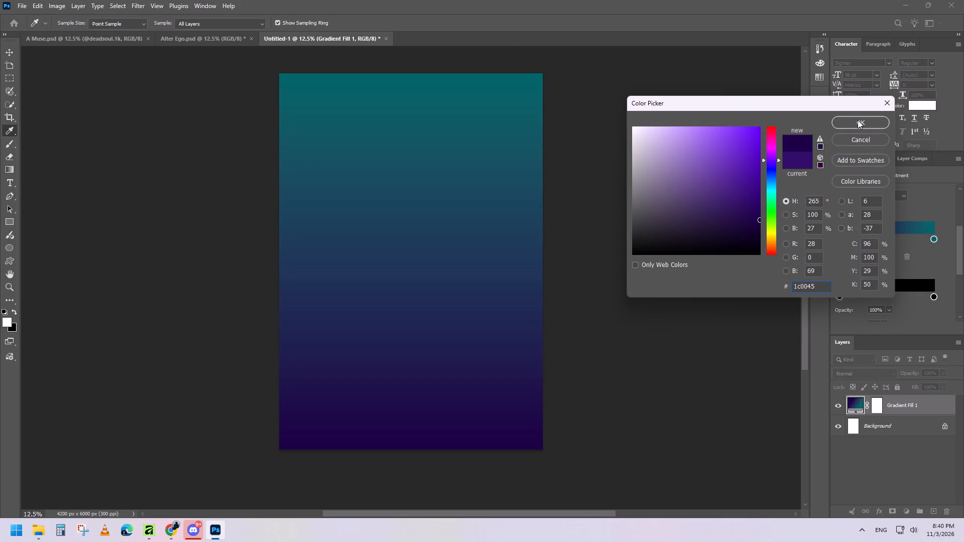
left_click(858, 120)
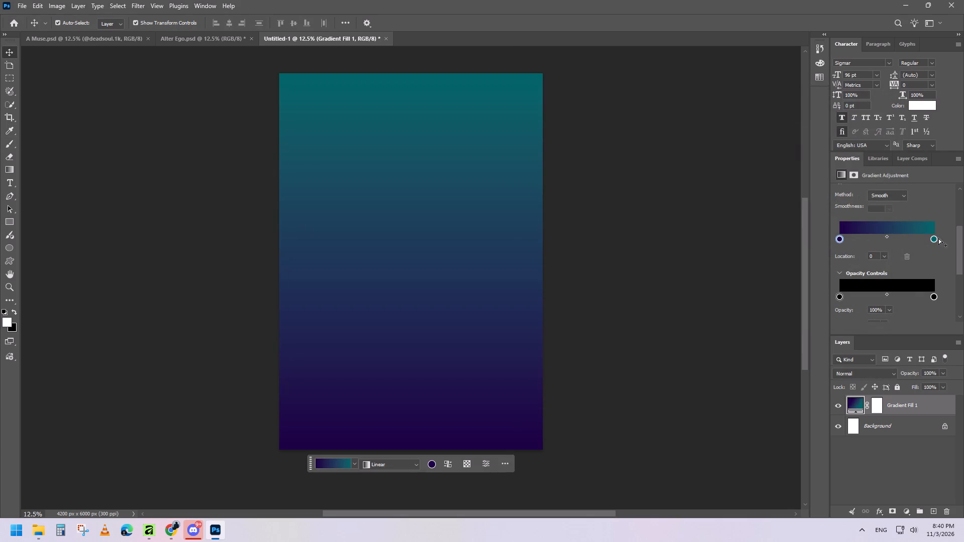
Set the gradient's teal end stop to a very dark teal, #023536.
double_click(935, 238)
left_click_drag(759, 203, 748, 203)
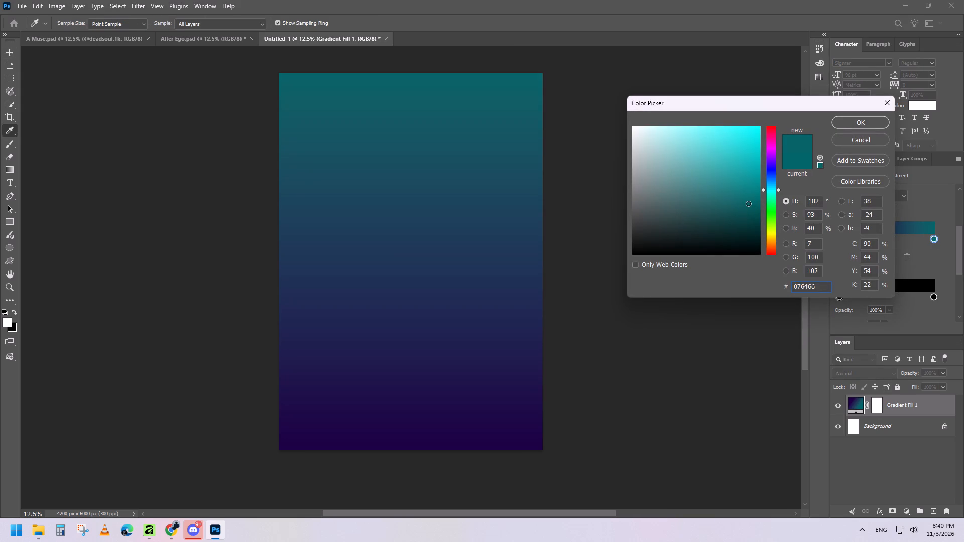
left_click_drag(748, 203, 754, 227)
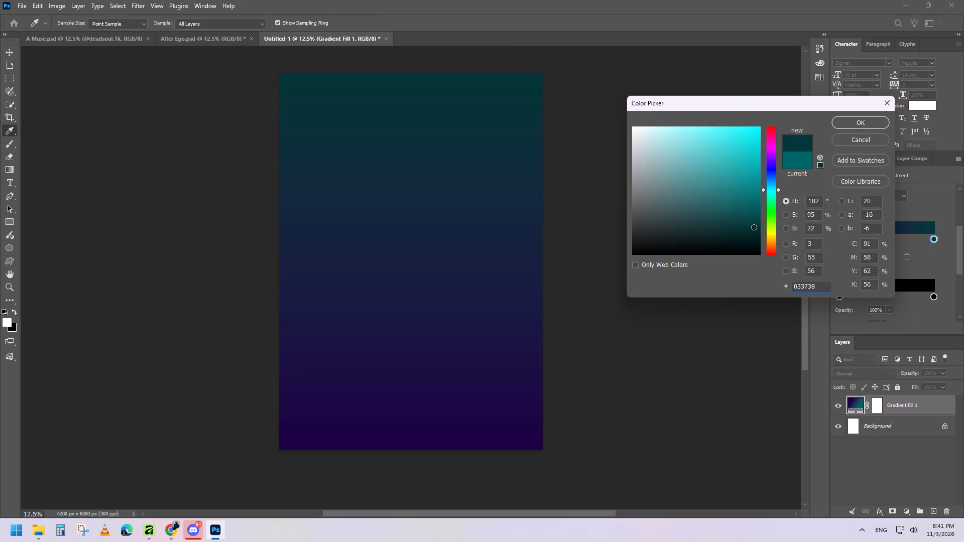
left_click_drag(754, 227, 754, 230)
left_click_drag(754, 230, 756, 227)
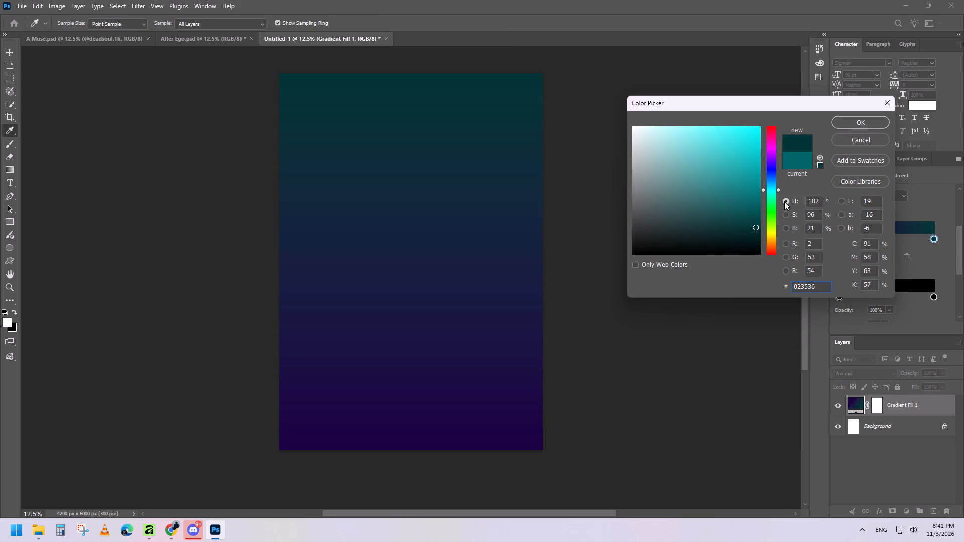
left_click(848, 124)
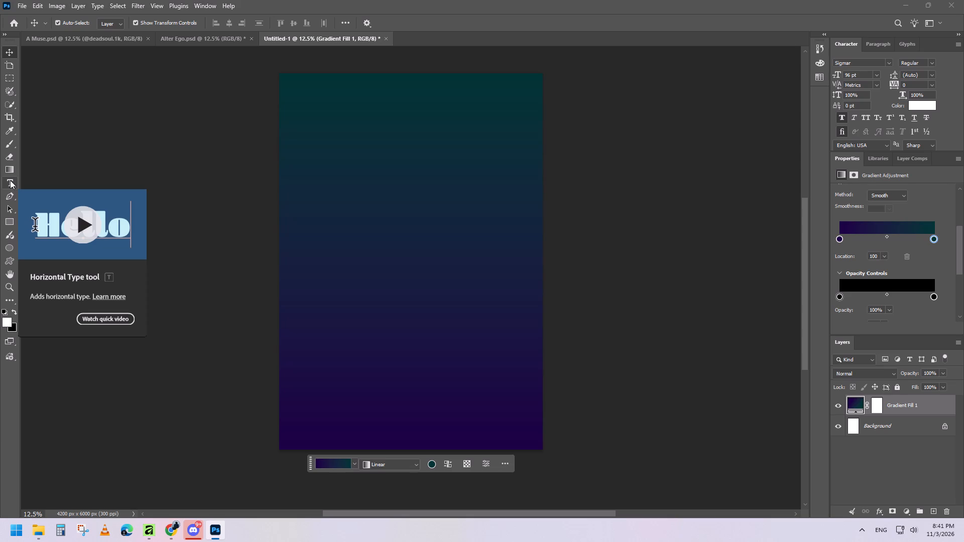
Switch to the Google Fonts browse page in Chrome and look through all its font filter categories, from Language down to Properties.
left_click(169, 529)
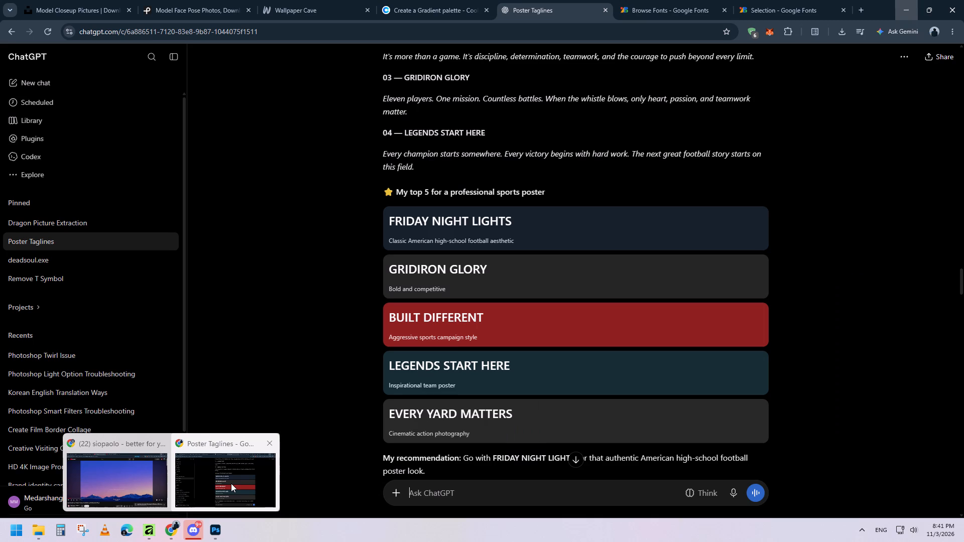
left_click(231, 483)
left_click(682, 0)
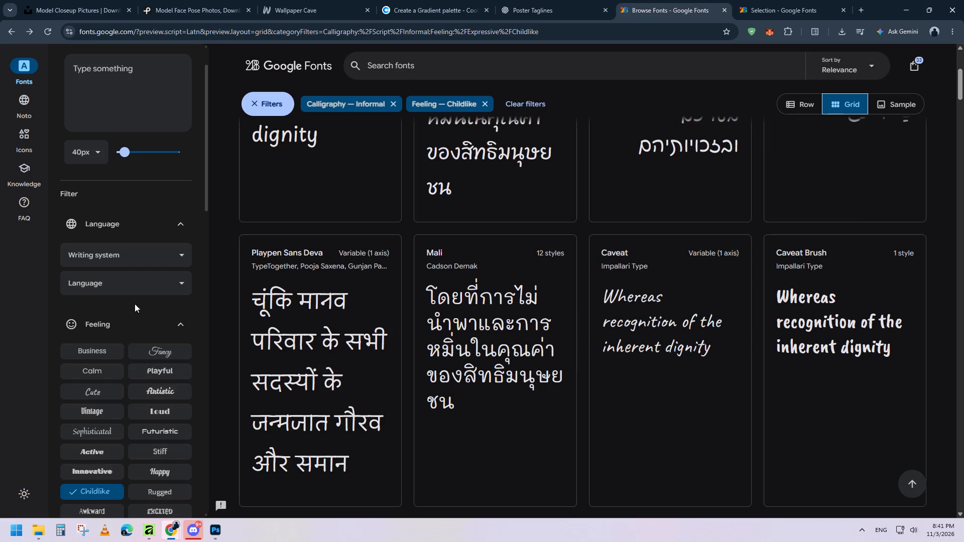
scroll(139, 313, "down", 4)
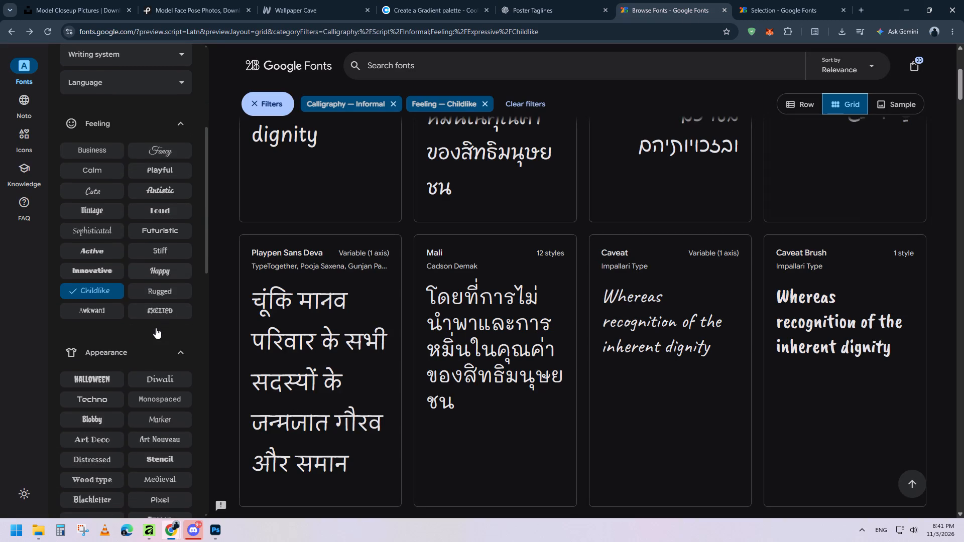
scroll(156, 328, "down", 3)
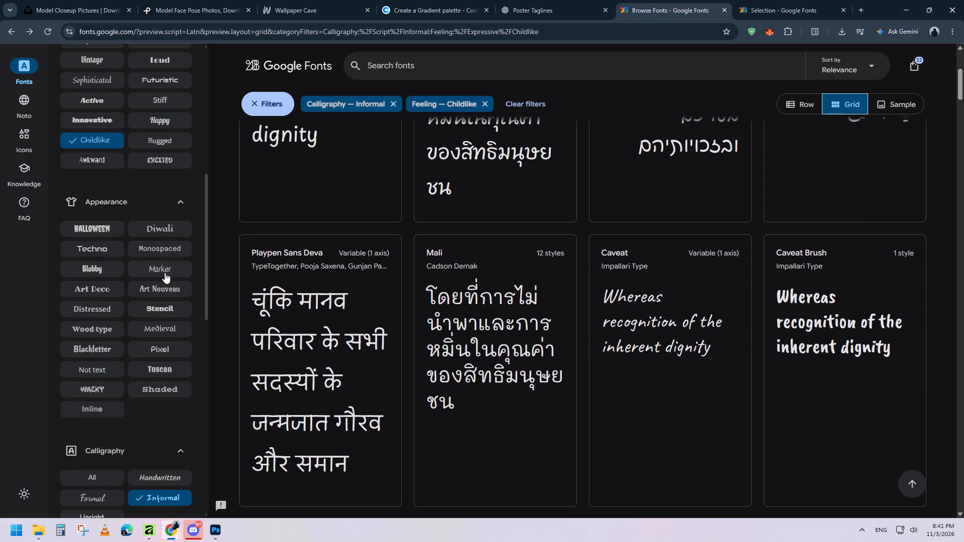
scroll(159, 397, "down", 2)
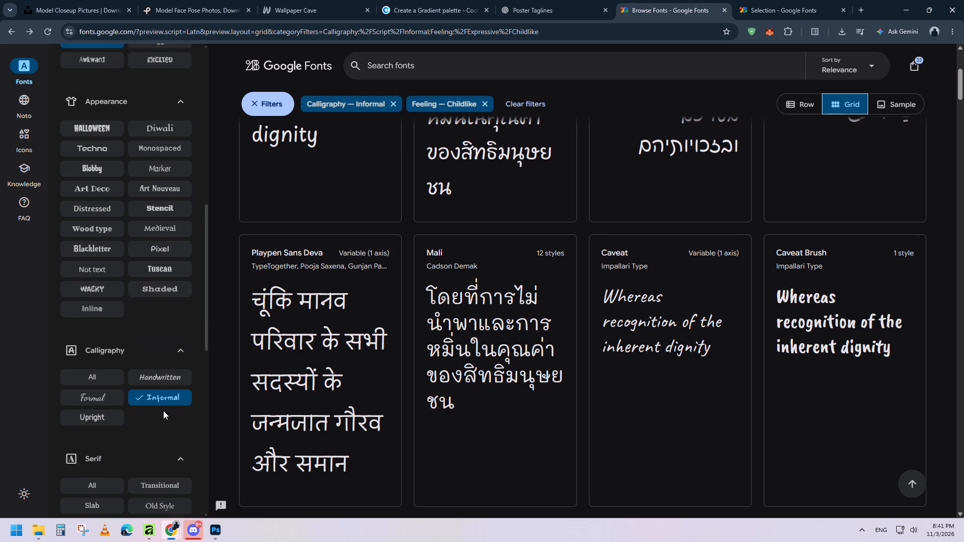
scroll(163, 411, "down", 3)
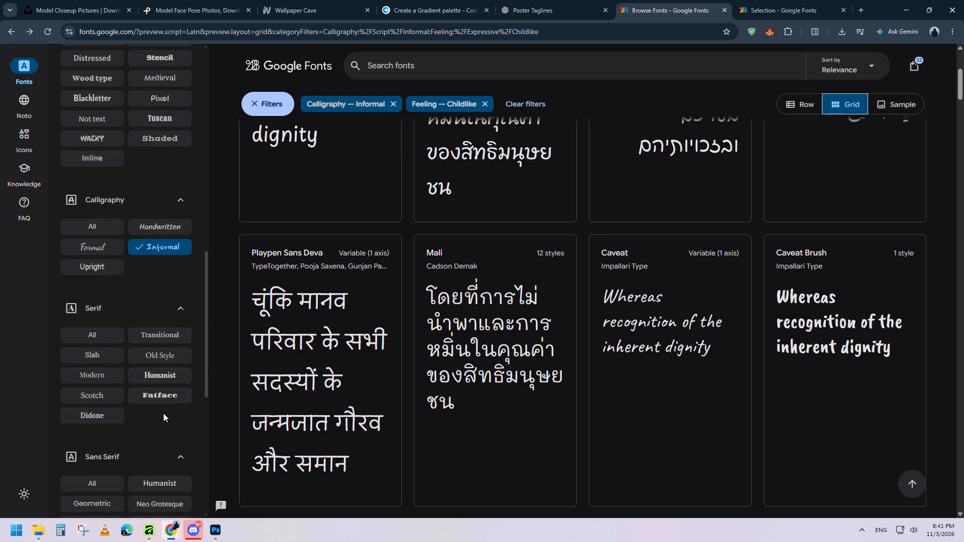
scroll(163, 413, "down", 4)
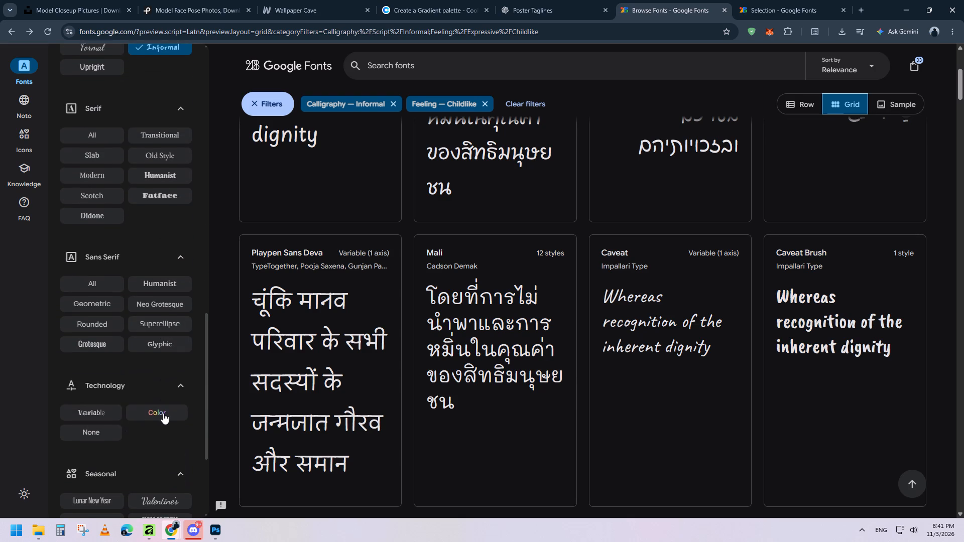
scroll(163, 413, "down", 4)
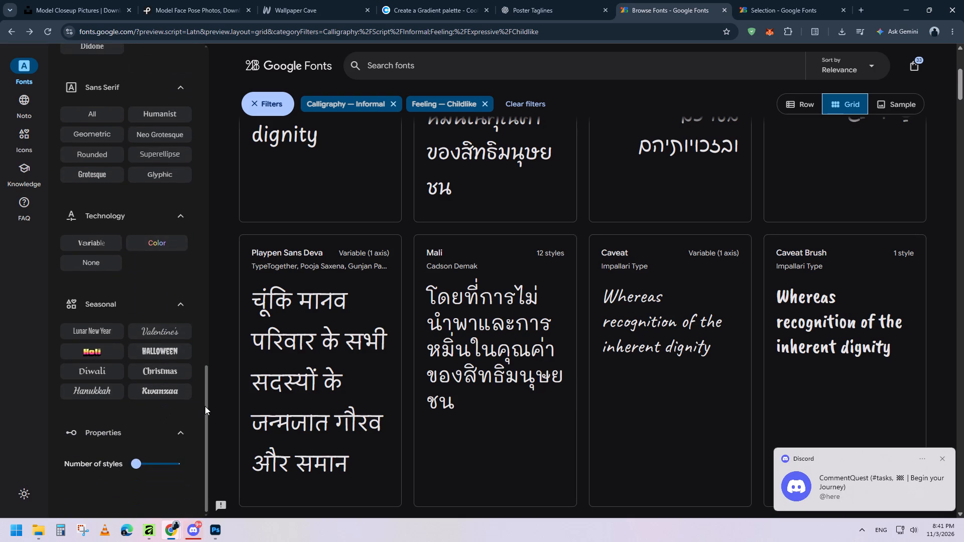
left_click_drag(205, 406, 194, 117)
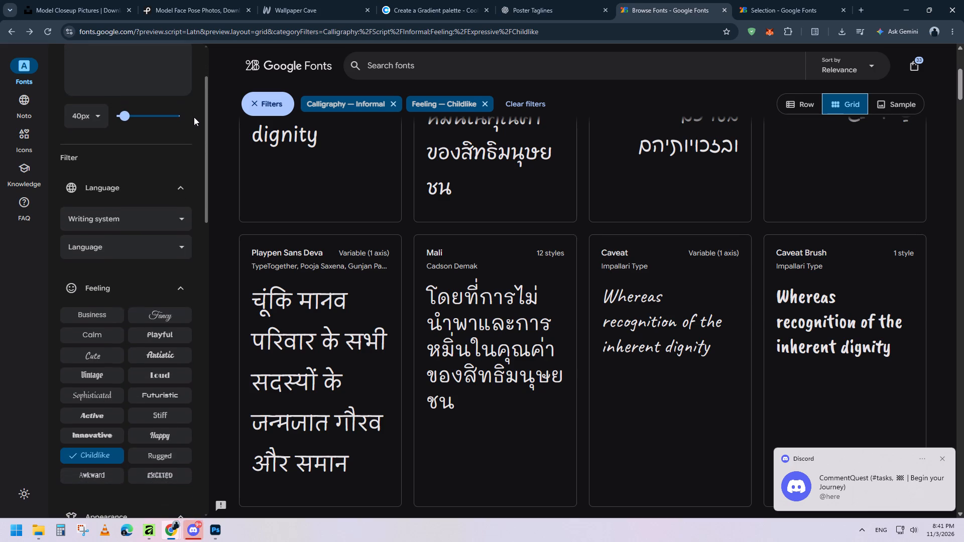
left_click_drag(194, 117, 208, 134)
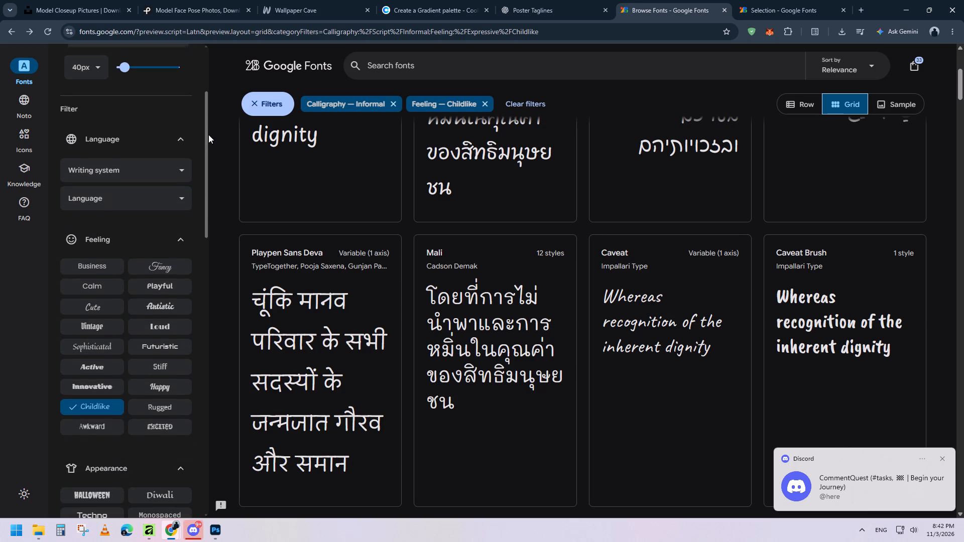
left_click_drag(208, 134, 208, 137)
Filter the informal calligraphy fonts by the Business feeling and examine the results, comparing row and grid layouts.
left_click(104, 248)
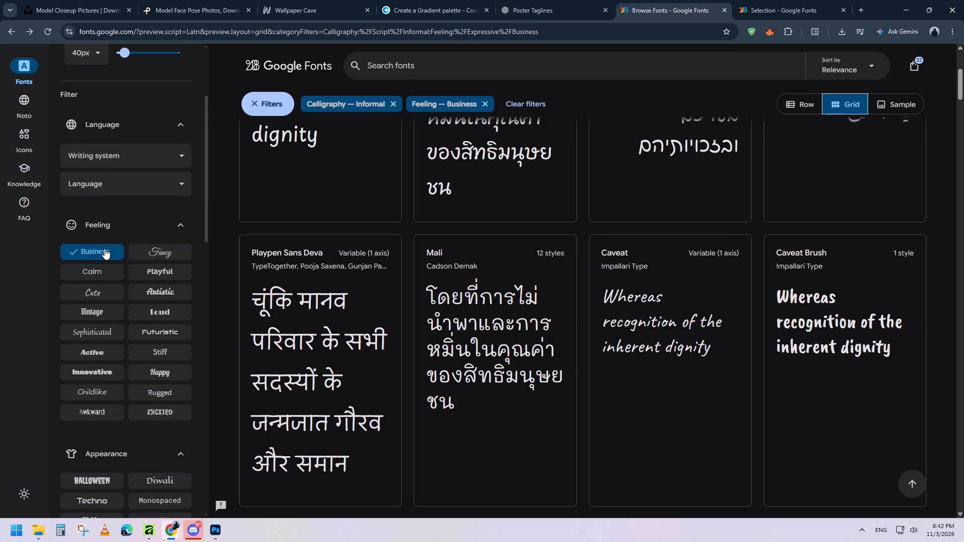
scroll(489, 312, "down", 6)
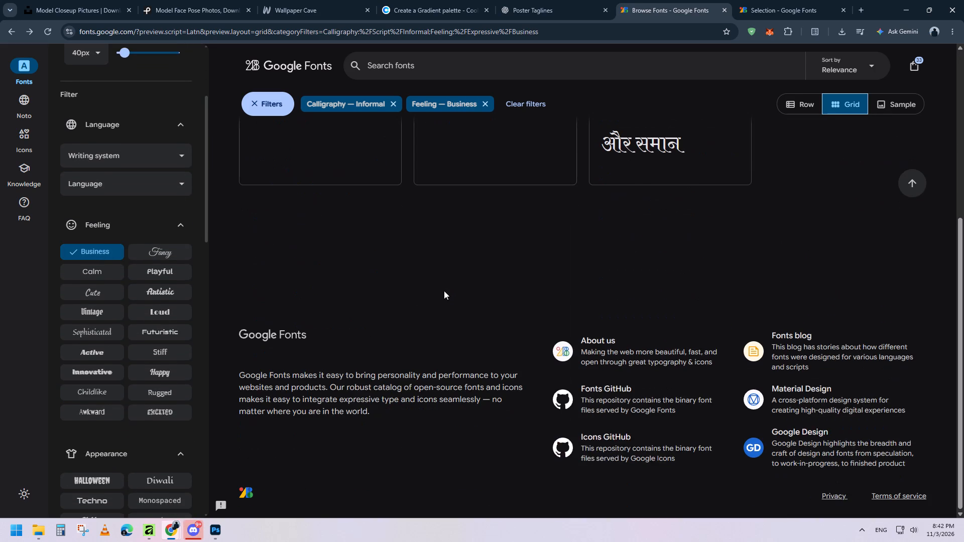
scroll(439, 289, "up", 5)
scroll(531, 288, "up", 4)
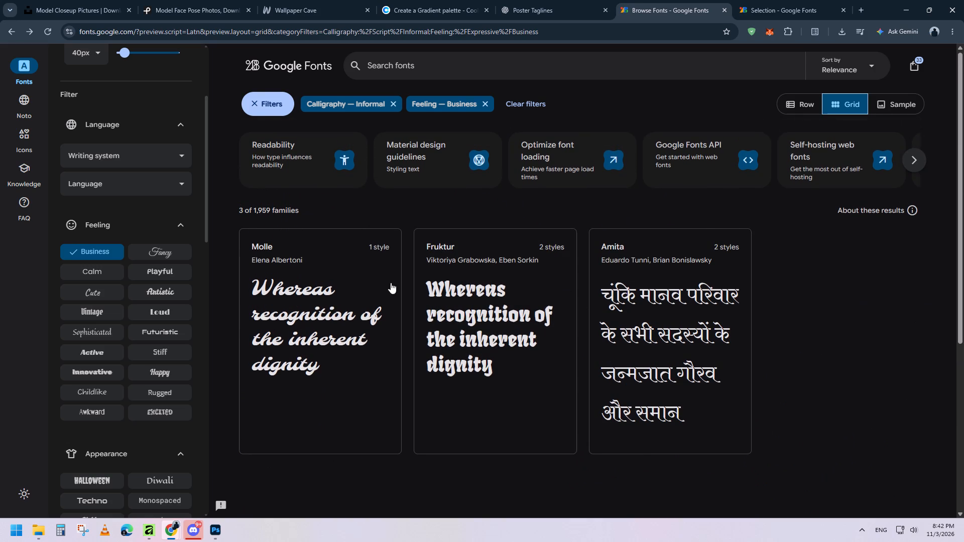
left_click(792, 108)
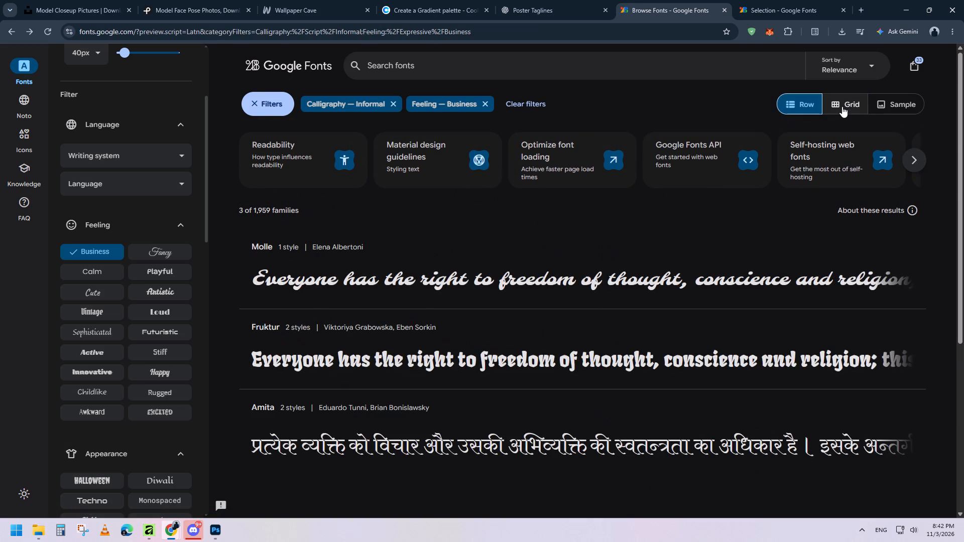
left_click(842, 106)
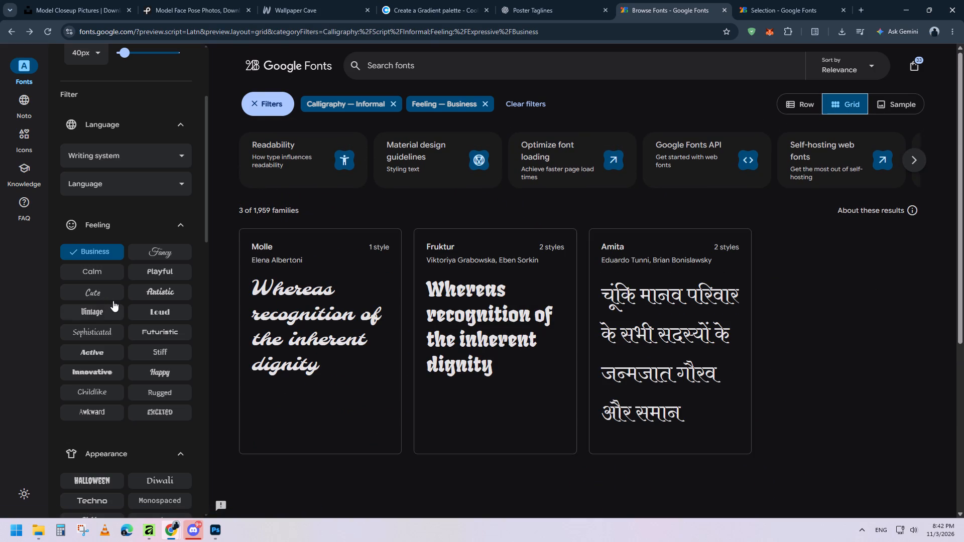
Browse the informal calligraphy fonts with the feeling filter set to Active, then to Innovative.
left_click(112, 348)
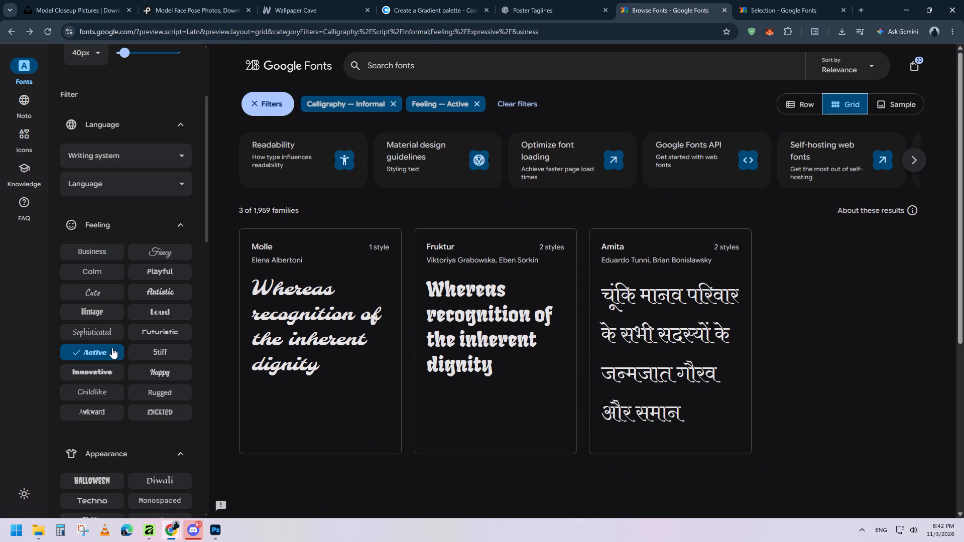
scroll(495, 337, "down", 12)
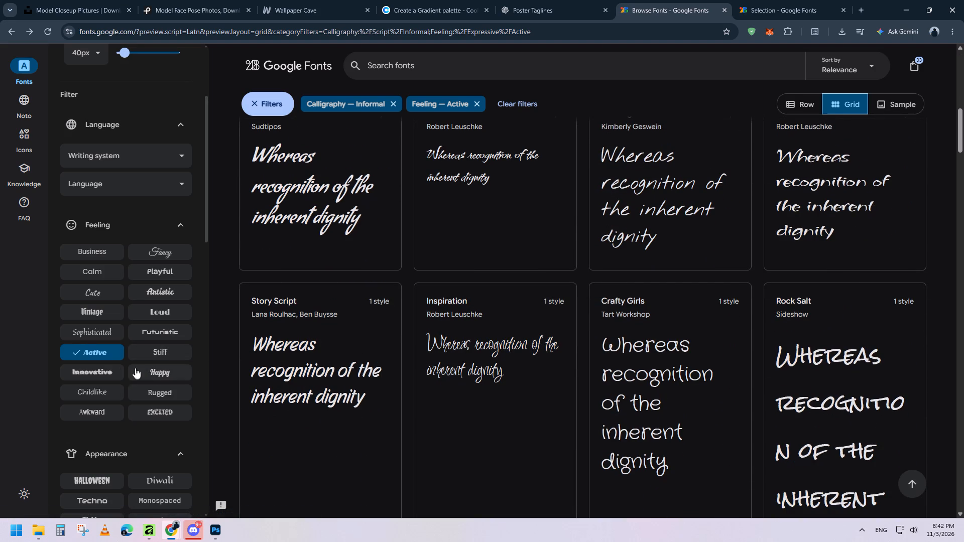
left_click(103, 367)
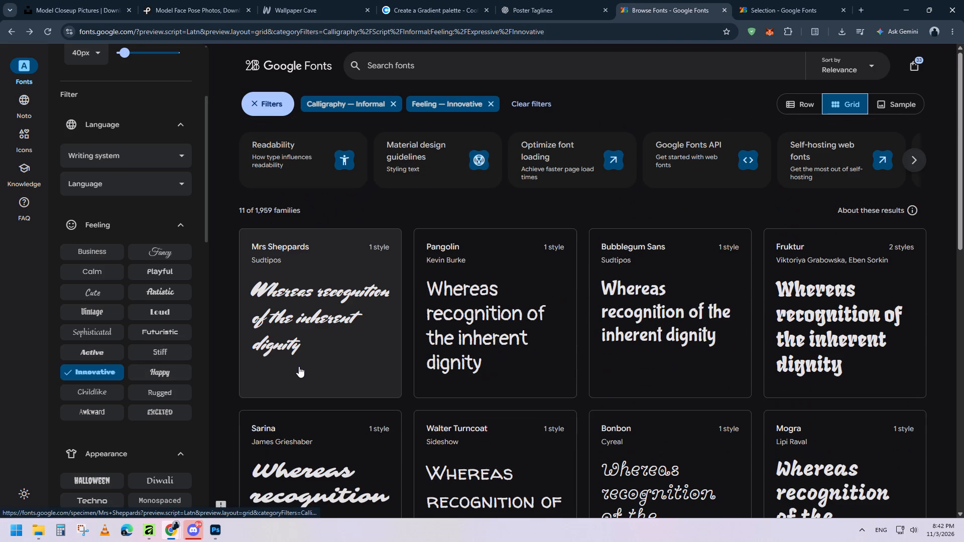
scroll(299, 366, "down", 11)
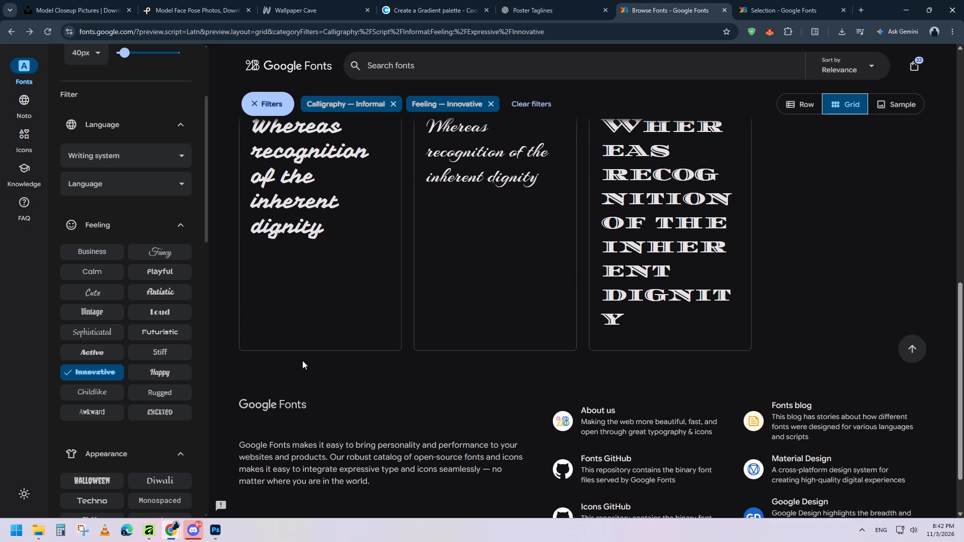
Change the feeling filter to Happy and browse the matching informal calligraphy fonts.
left_click(160, 372)
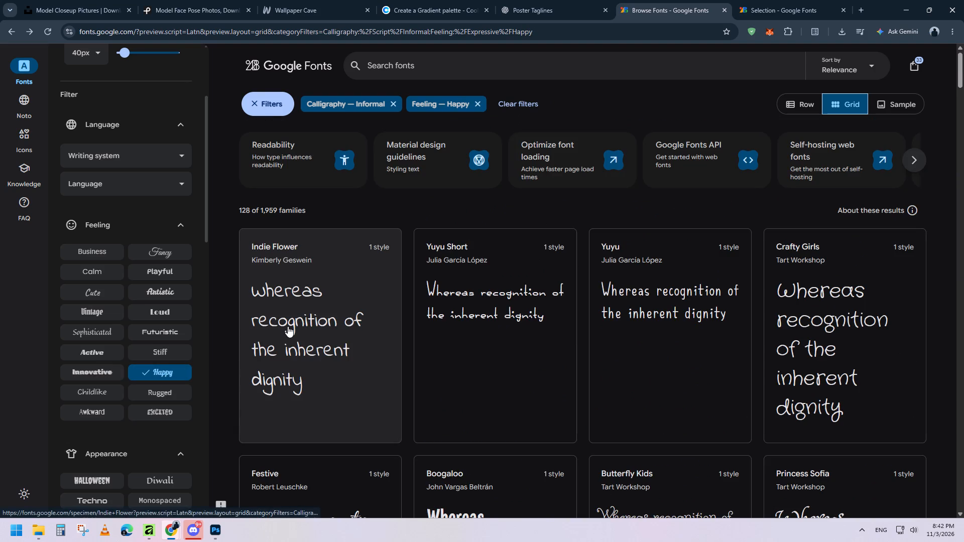
scroll(288, 326, "down", 9)
Try the Monospaced and Marker appearance filters on the Happy fonts, then settle on Distressed and browse its fonts.
scroll(188, 341, "down", 3)
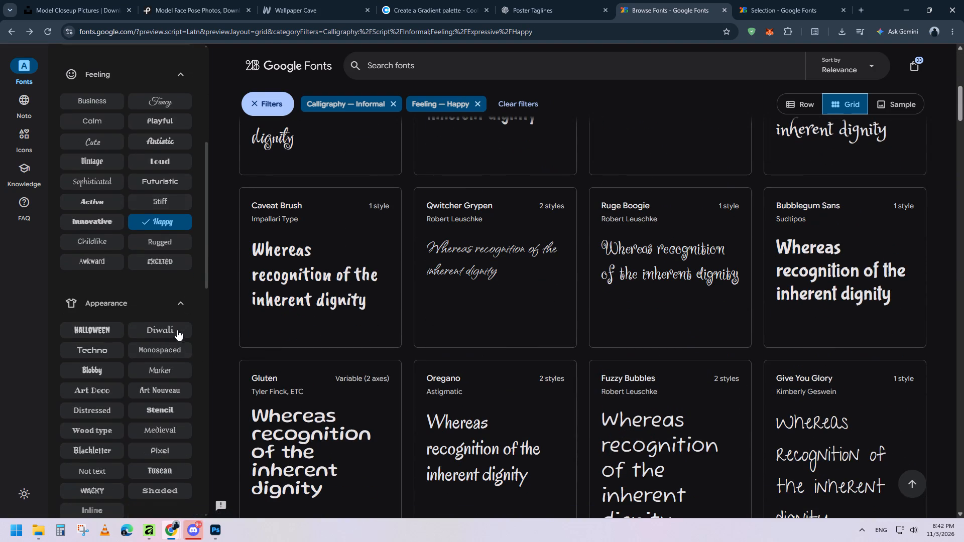
scroll(171, 272, "down", 1)
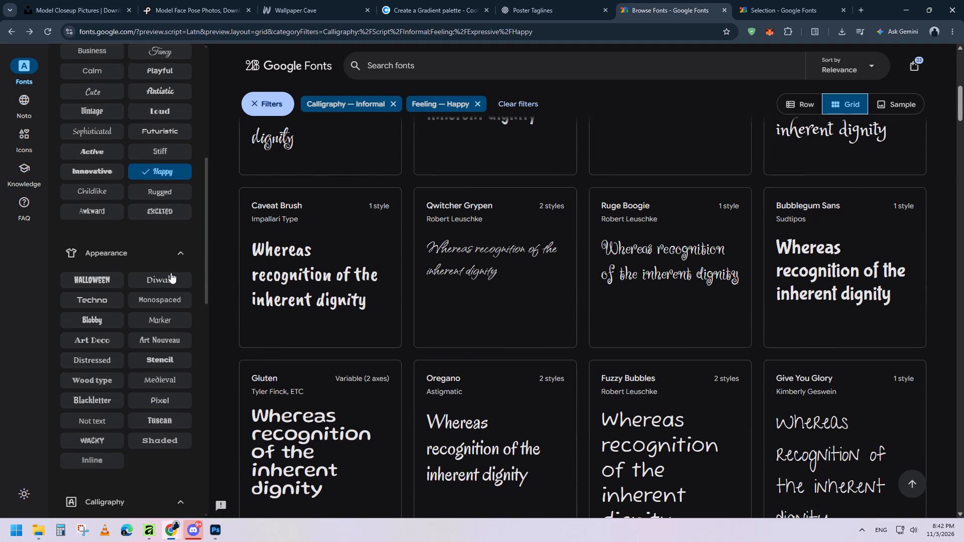
left_click(162, 297)
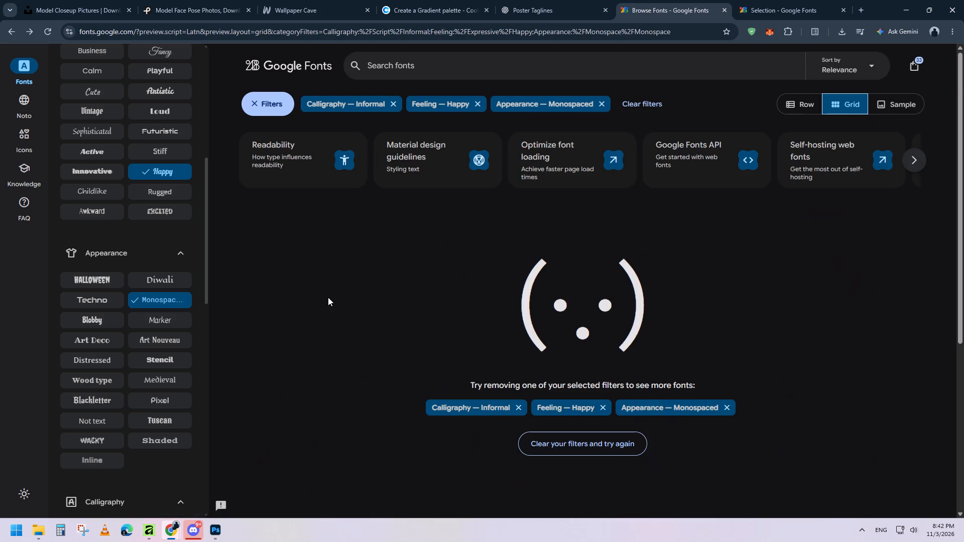
left_click(161, 319)
left_click(92, 357)
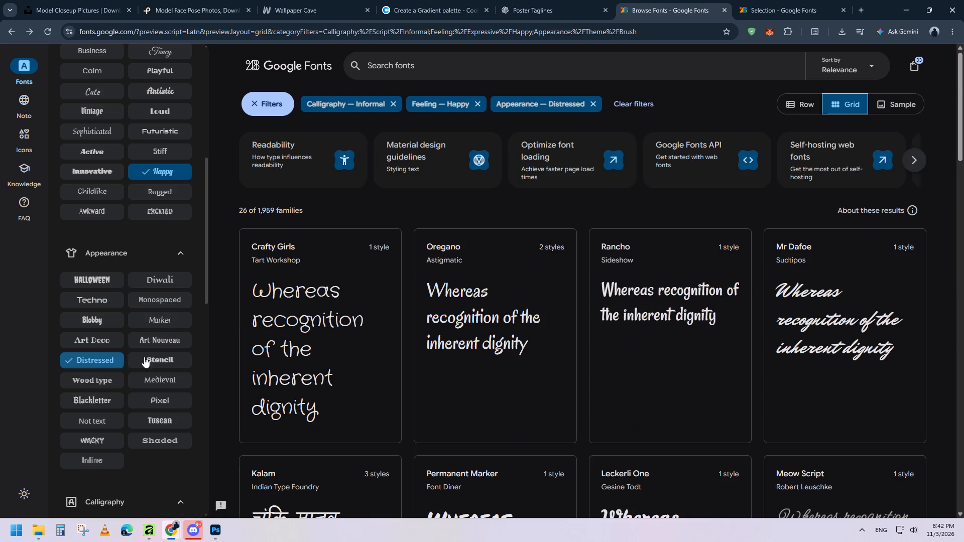
scroll(237, 357, "down", 6)
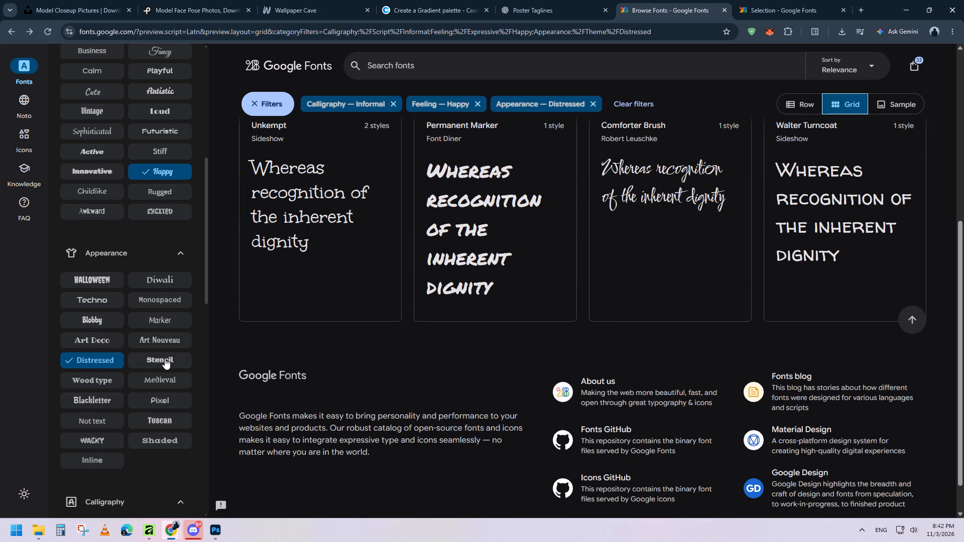
scroll(165, 358, "down", 3)
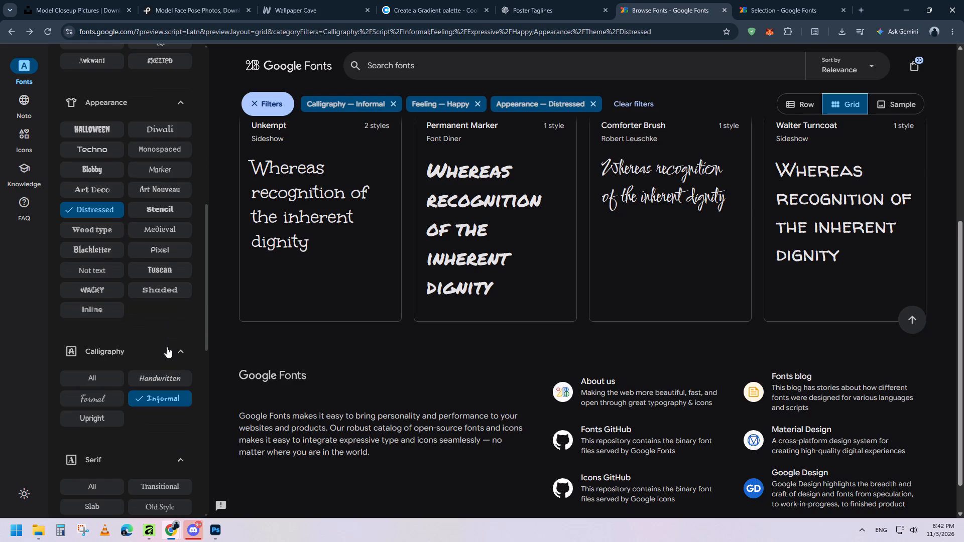
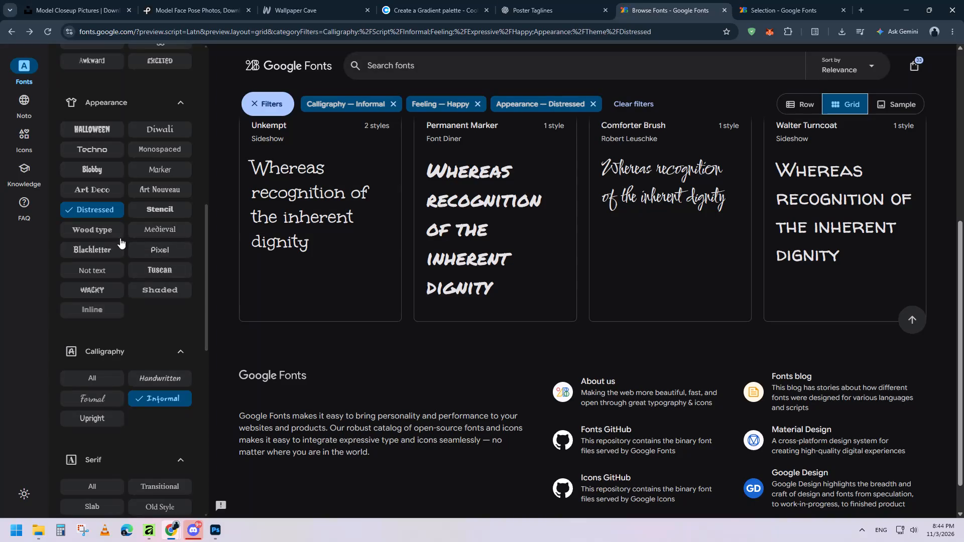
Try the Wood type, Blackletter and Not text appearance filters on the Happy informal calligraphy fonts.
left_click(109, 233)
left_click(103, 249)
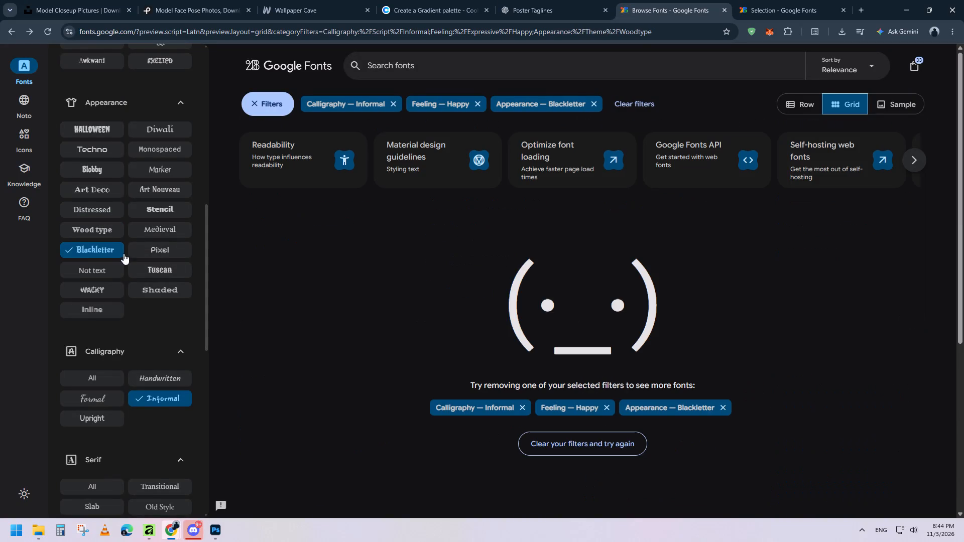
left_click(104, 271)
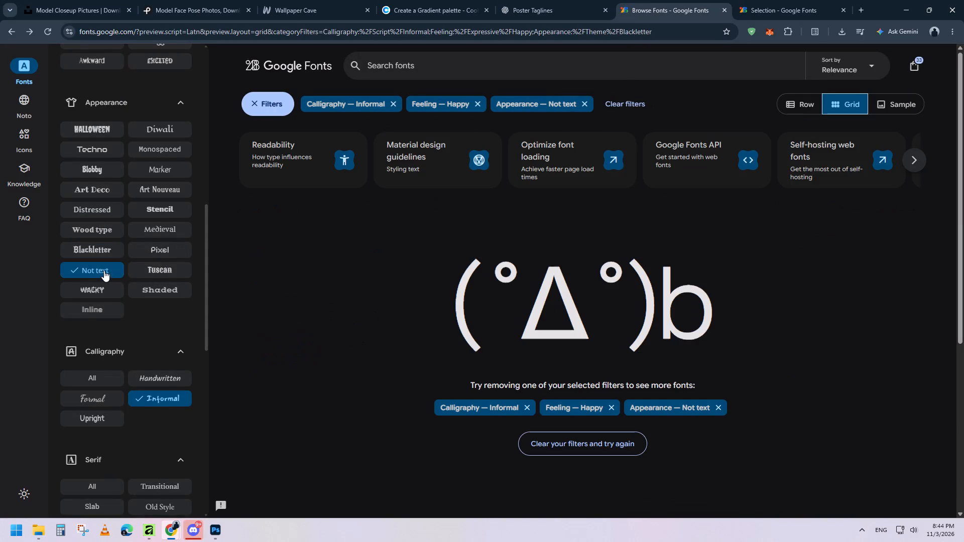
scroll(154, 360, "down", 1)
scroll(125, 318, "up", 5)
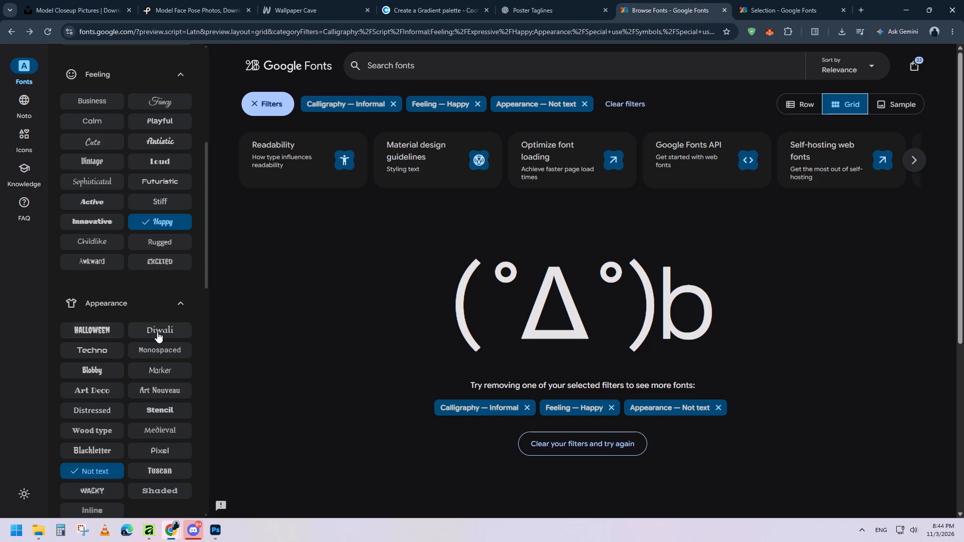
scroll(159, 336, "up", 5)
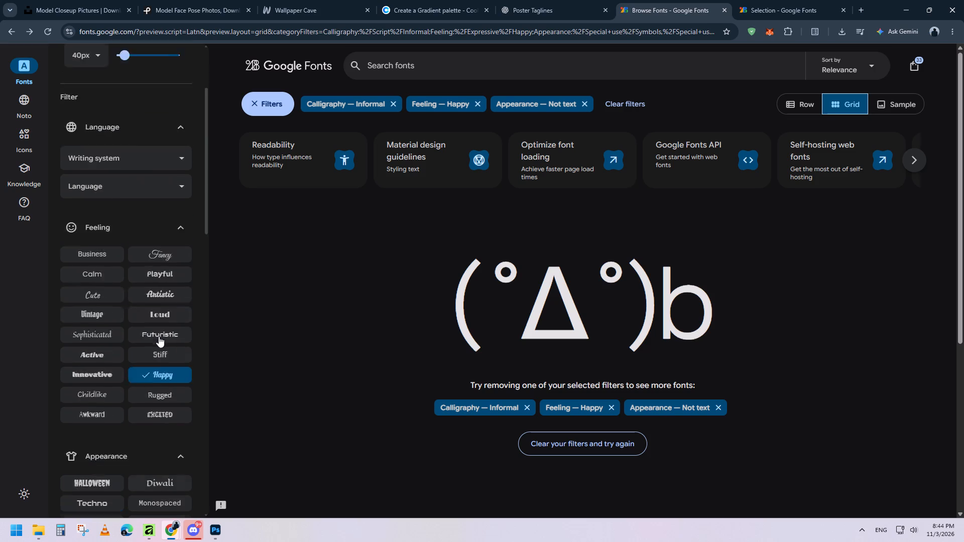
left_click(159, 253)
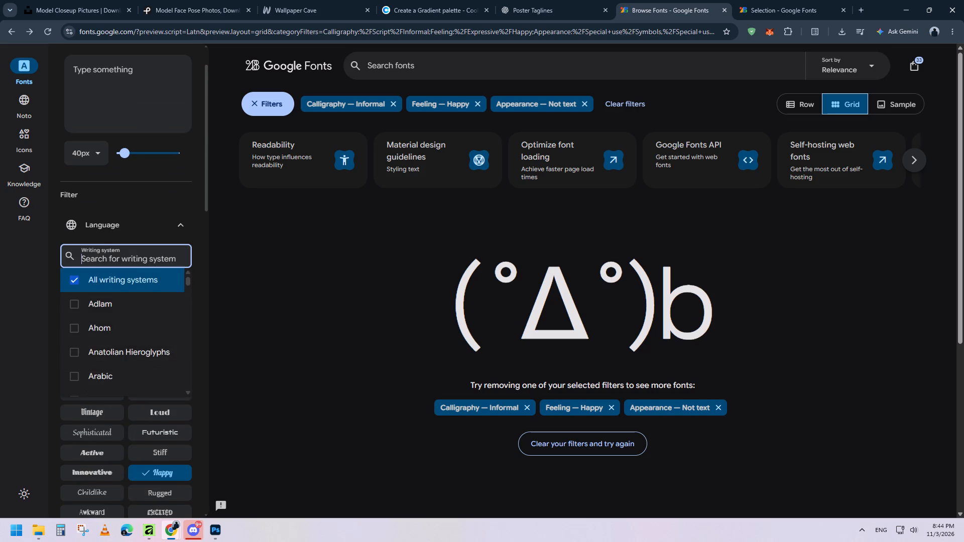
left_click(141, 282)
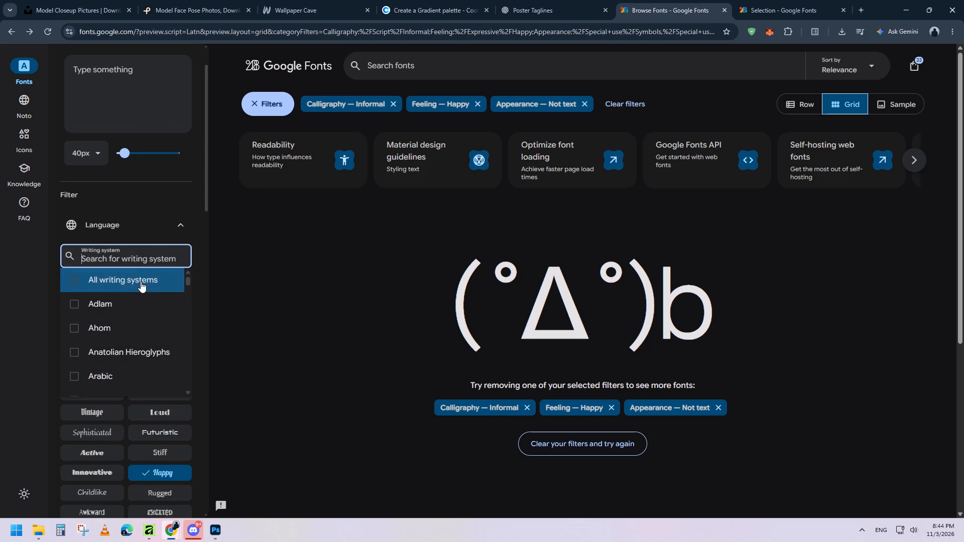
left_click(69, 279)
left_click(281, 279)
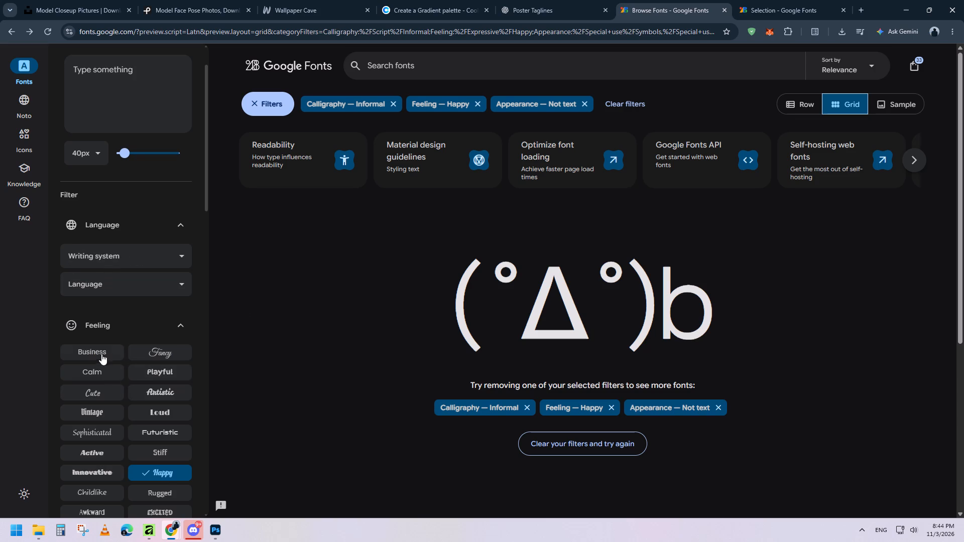
Switch the feeling filter to Business and remove the Not text appearance and Informal calligraphy filters.
left_click(100, 353)
scroll(305, 352, "down", 2)
scroll(202, 396, "down", 5)
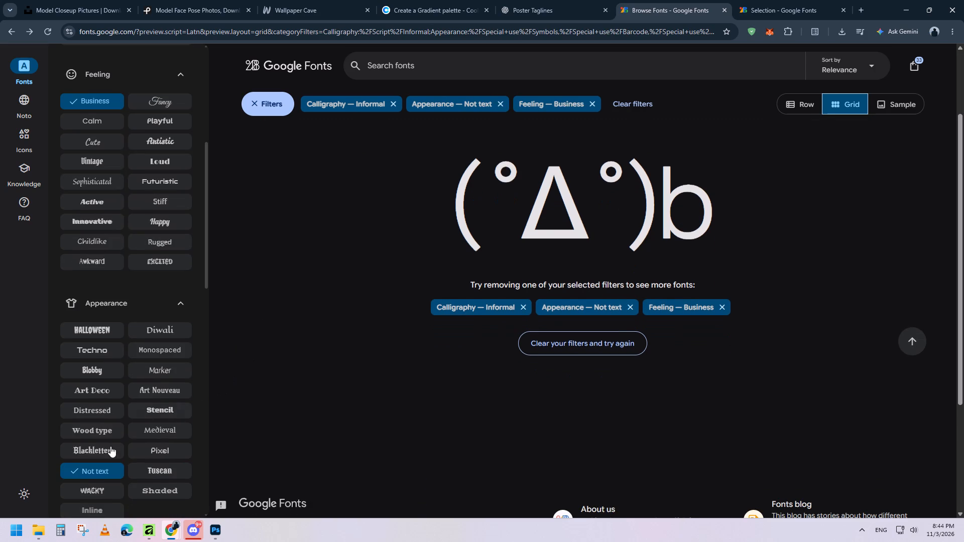
left_click(98, 466)
scroll(216, 417, "down", 10)
left_click(162, 351)
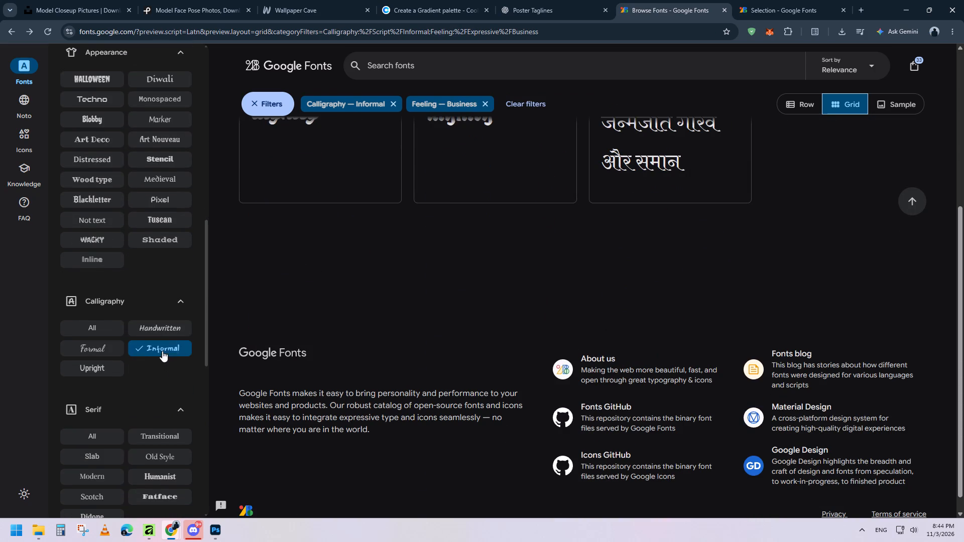
scroll(157, 392, "down", 10)
scroll(157, 399, "up", 6)
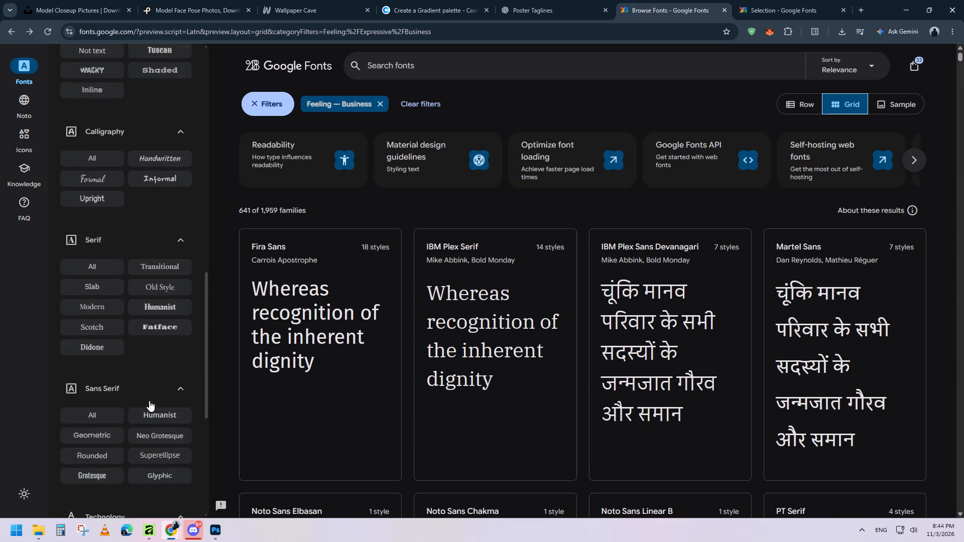
scroll(149, 400, "up", 16)
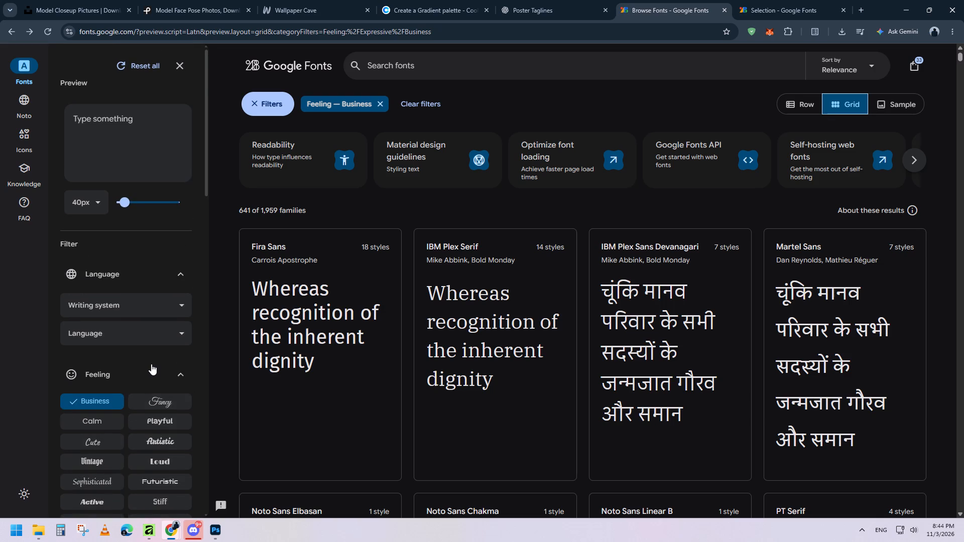
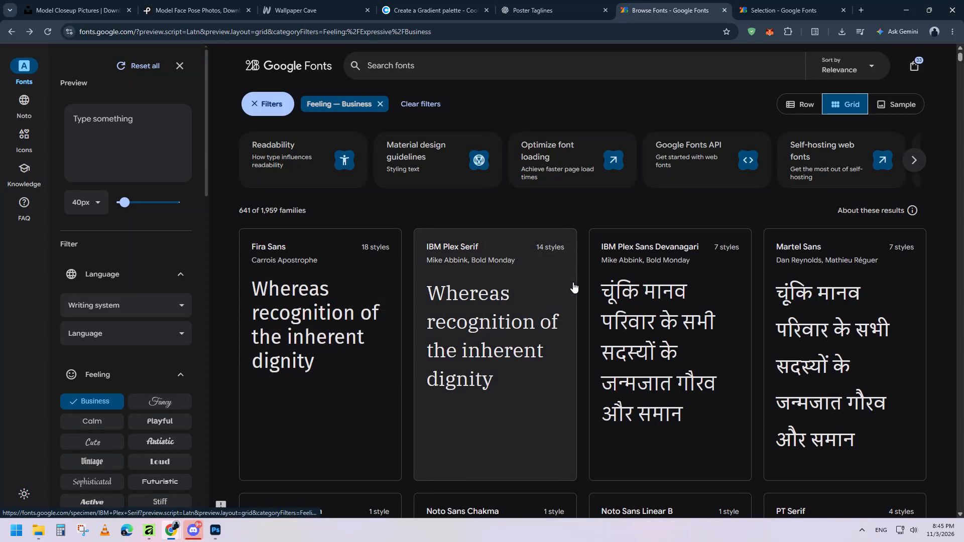
Browse the Business-feeling font families for a display font suited to the poster.
scroll(573, 282, "down", 19)
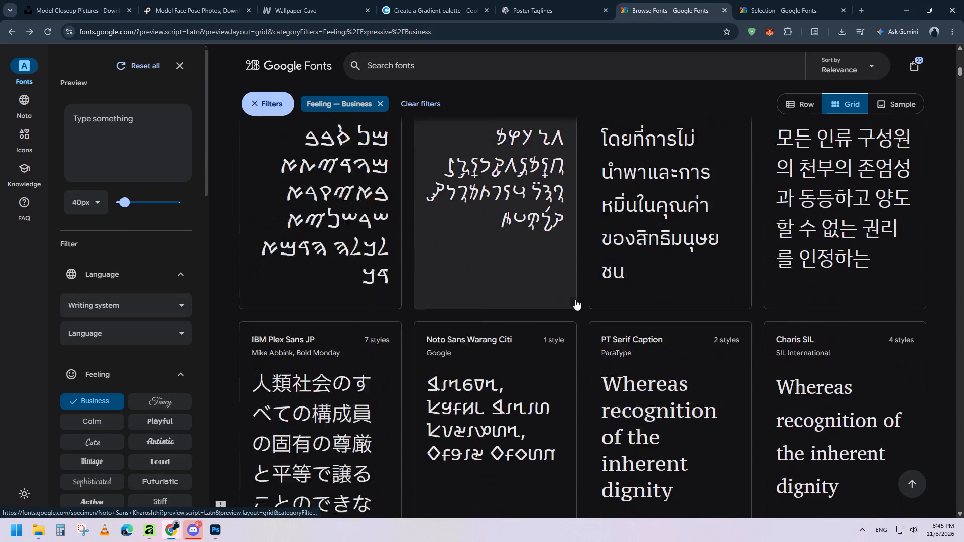
scroll(575, 299, "down", 14)
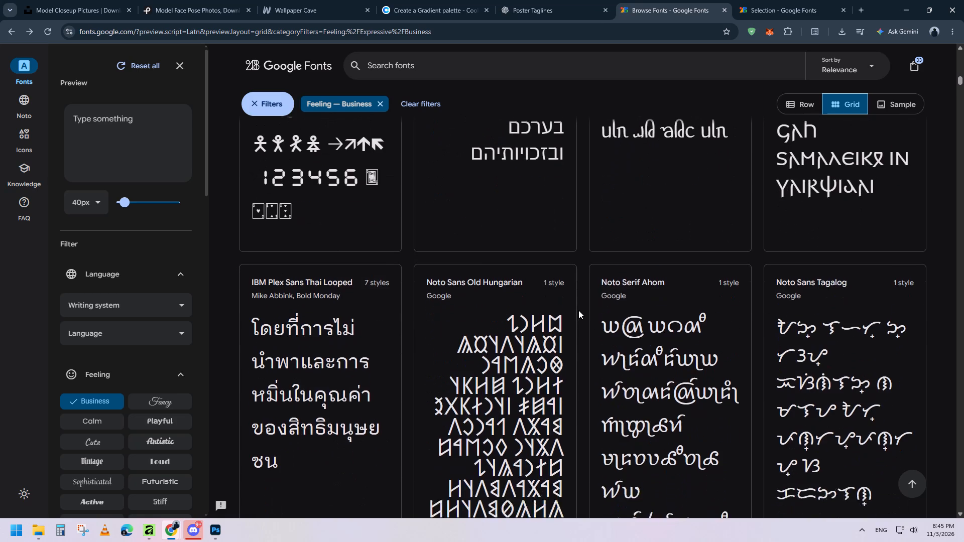
scroll(578, 310, "down", 12)
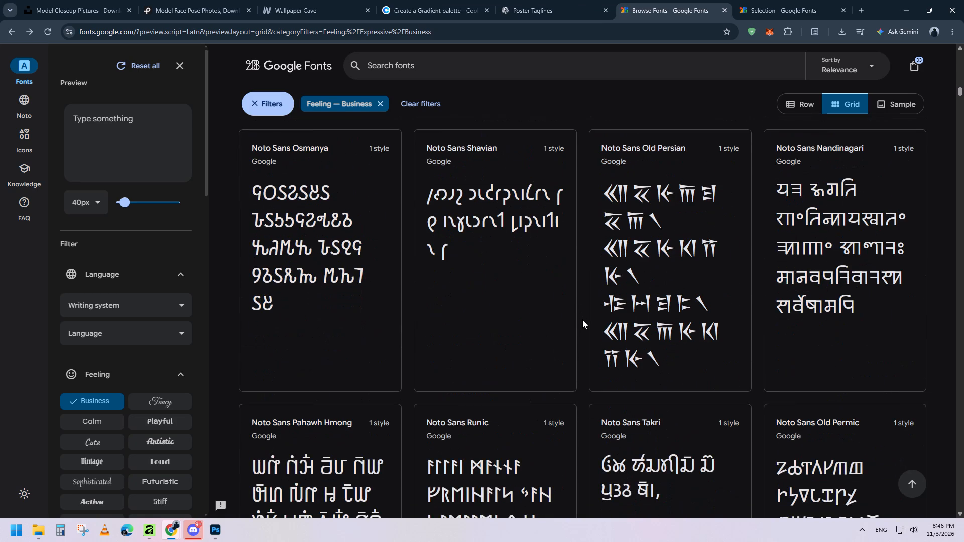
scroll(582, 320, "down", 3)
scroll(581, 319, "up", 20)
scroll(581, 319, "up", 15)
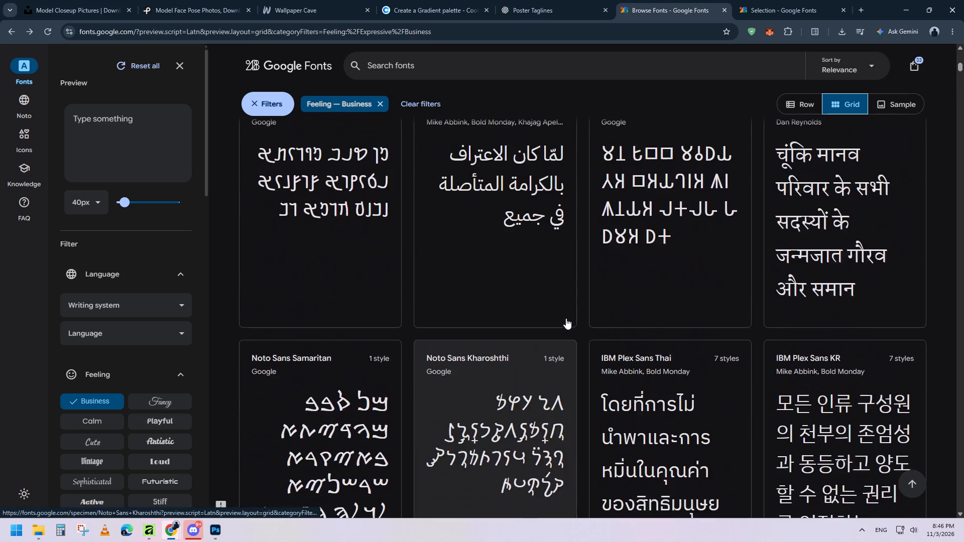
scroll(566, 318, "up", 20)
scroll(427, 264, "up", 1)
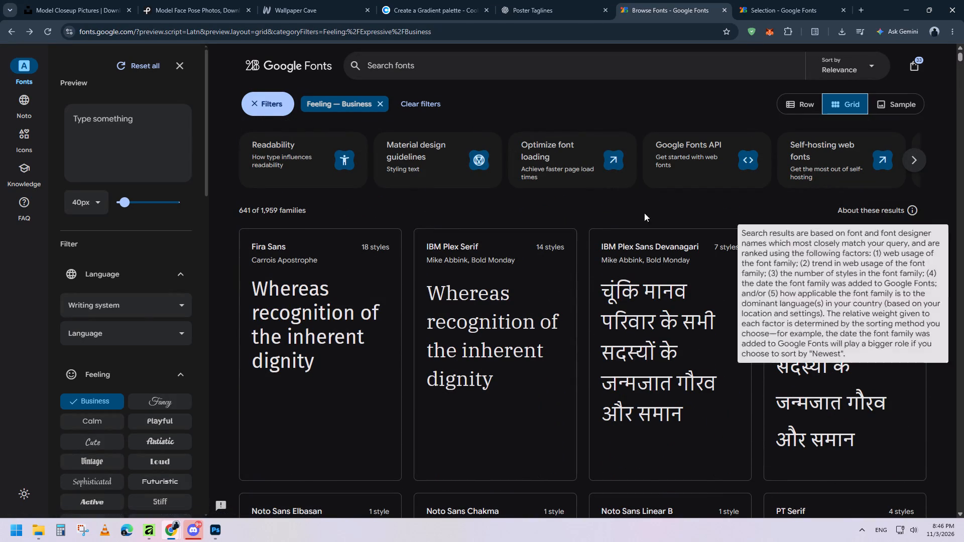
Set the font preview text to DEADSOUL.
left_click(140, 127)
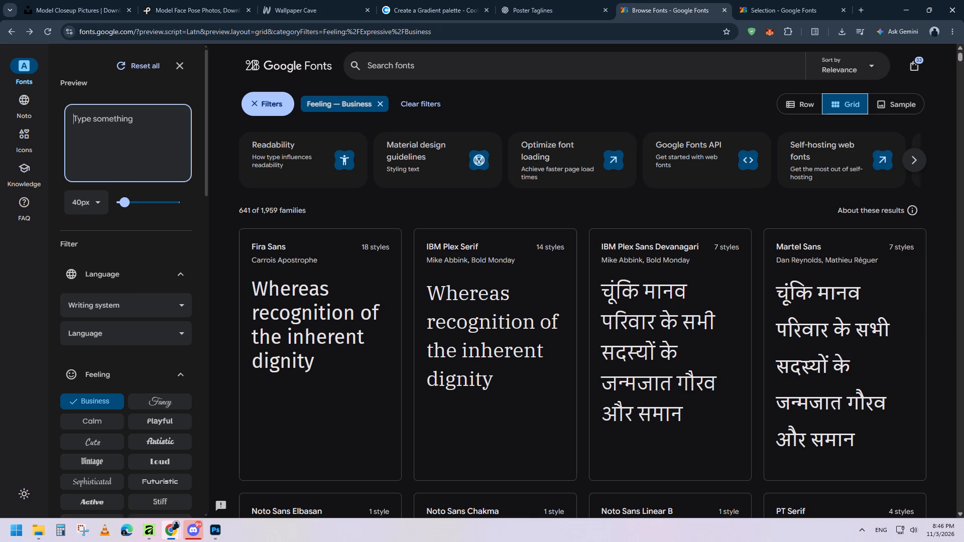
key("shift+d")
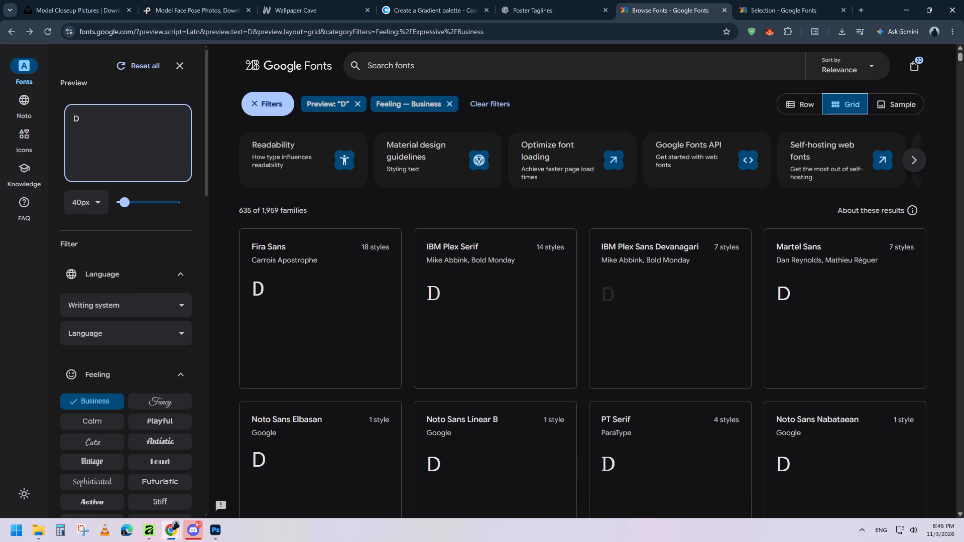
type("EADSOUL")
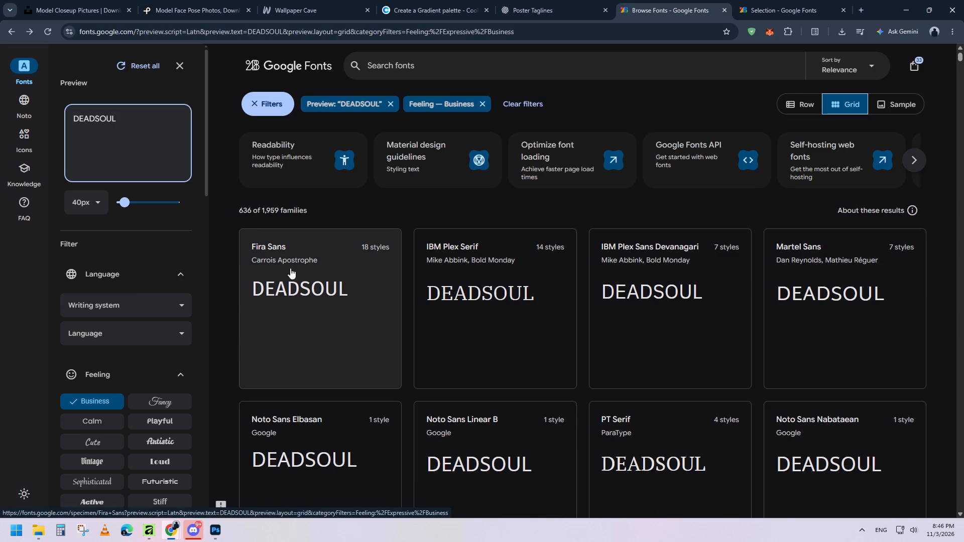
Compare how the Business-feeling fonts render the DEADSOUL preview text.
scroll(378, 308, "down", 2)
scroll(408, 355, "down", 3)
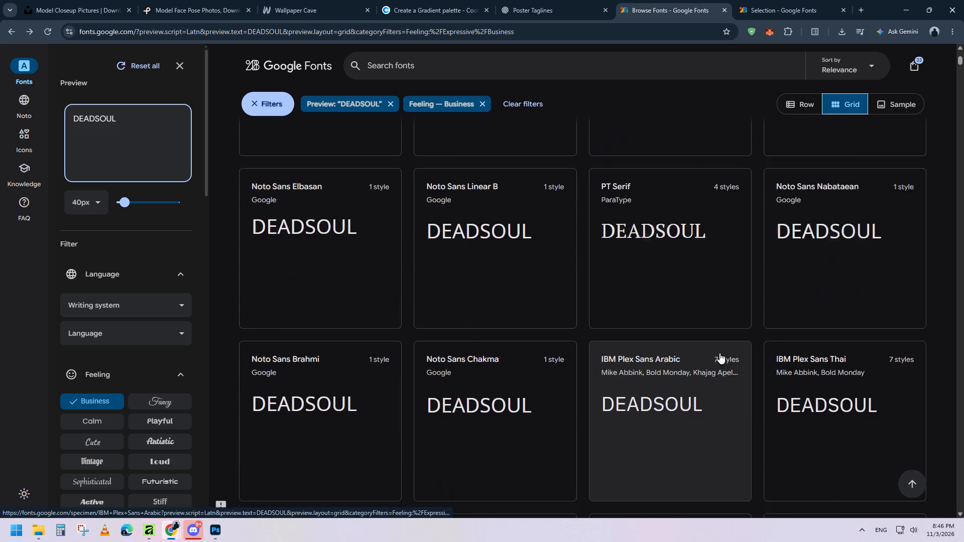
scroll(859, 330, "down", 3)
scroll(315, 318, "down", 2)
scroll(872, 348, "down", 3)
scroll(785, 361, "down", 1)
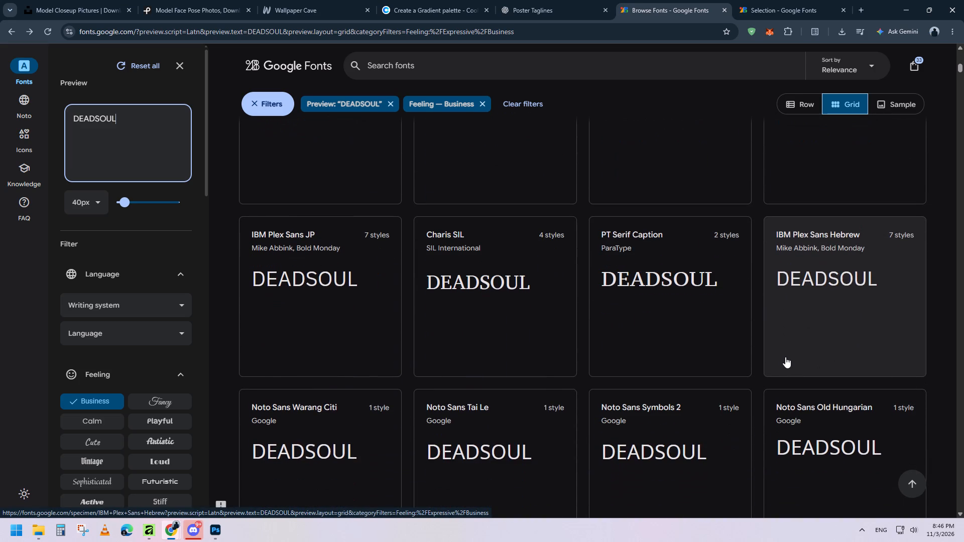
scroll(486, 353, "down", 11)
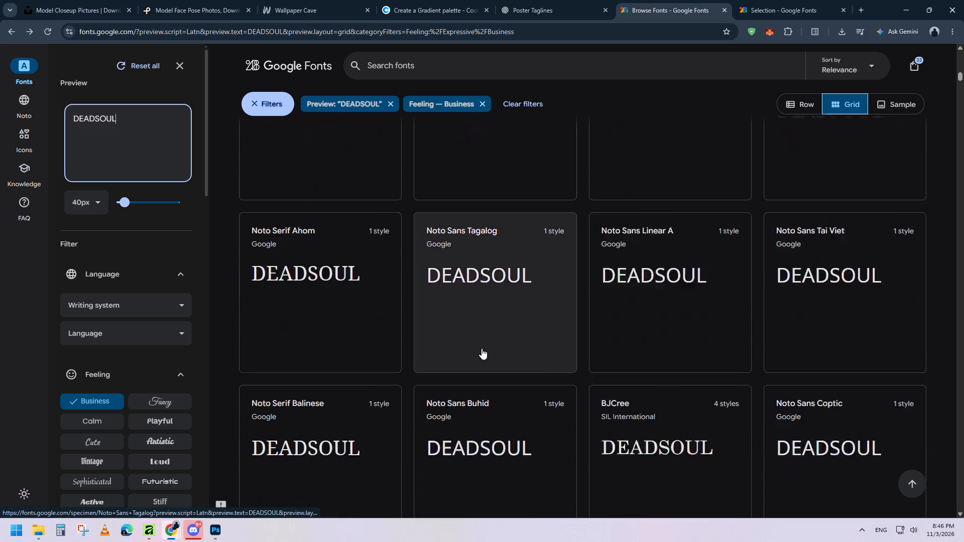
scroll(481, 348, "down", 9)
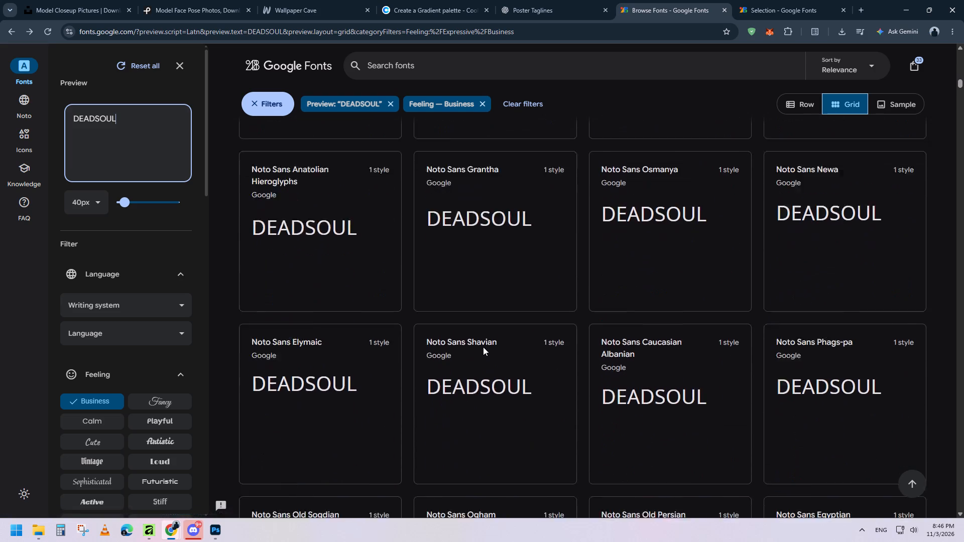
scroll(483, 347, "down", 6)
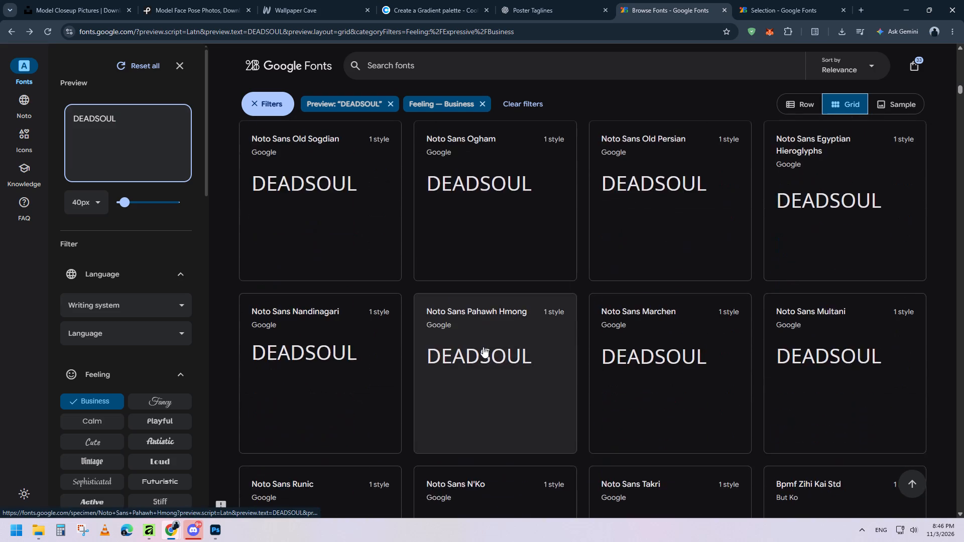
scroll(483, 347, "down", 9)
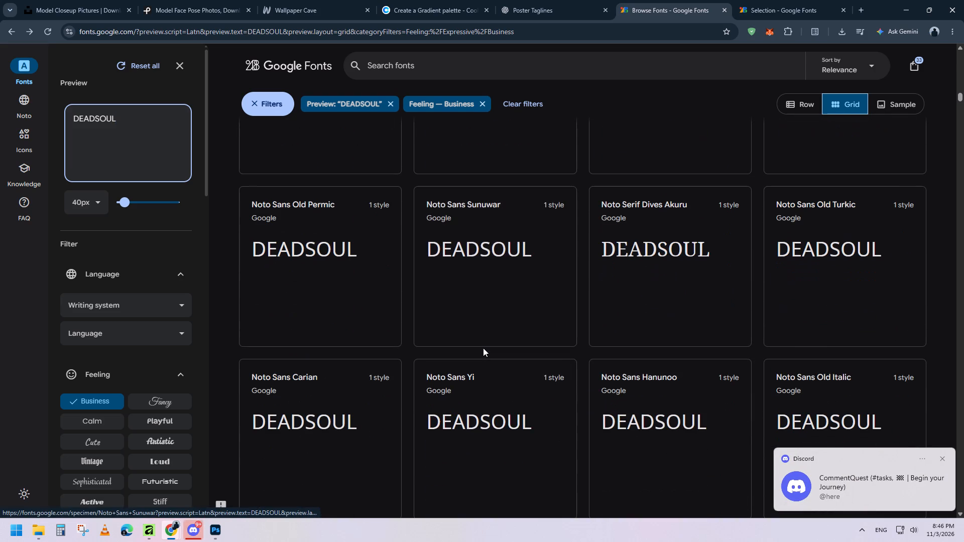
scroll(483, 348, "down", 1)
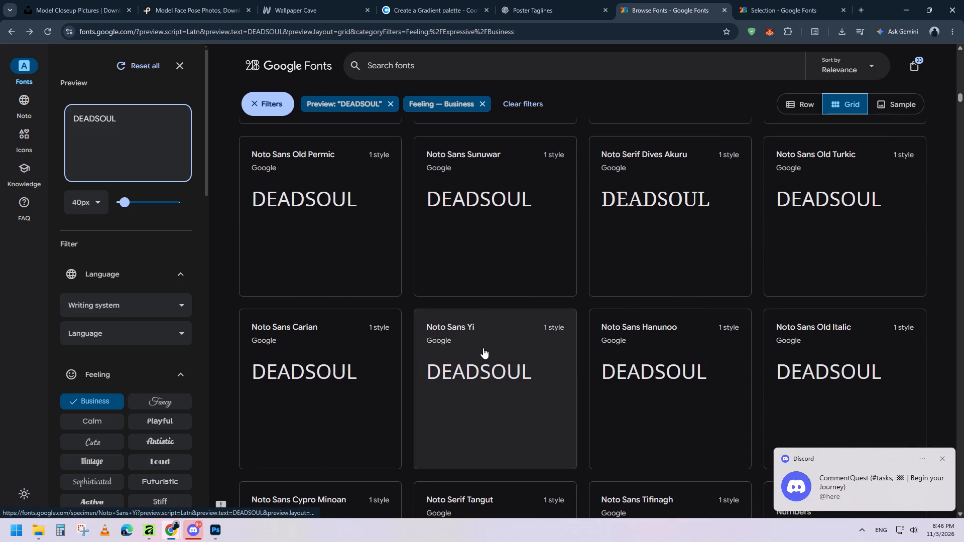
Increase the font preview size to 49 px.
left_click(125, 204)
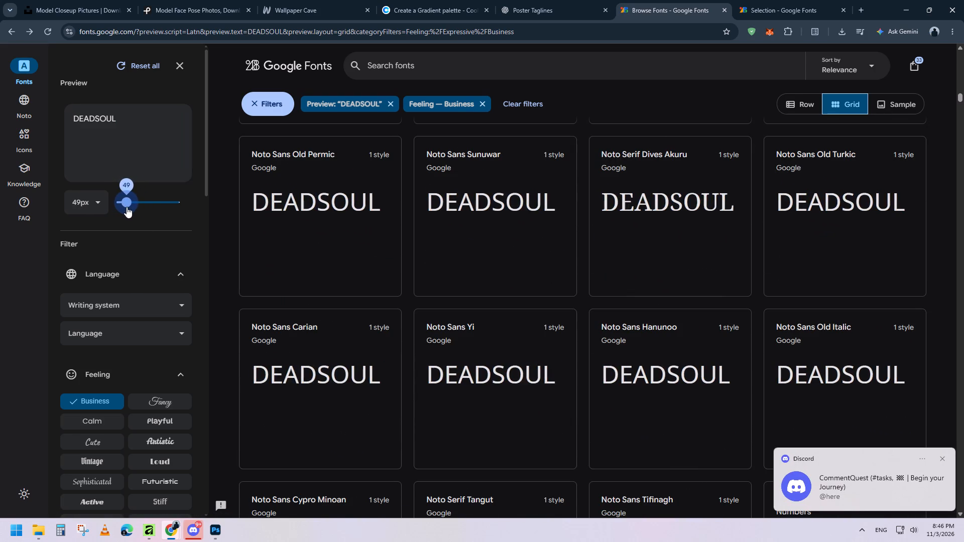
Examine more of the Business-feeling fonts with the enlarged DEADSOUL preview, looking for a suitable poster typeface.
scroll(539, 349, "down", 5)
scroll(495, 341, "down", 4)
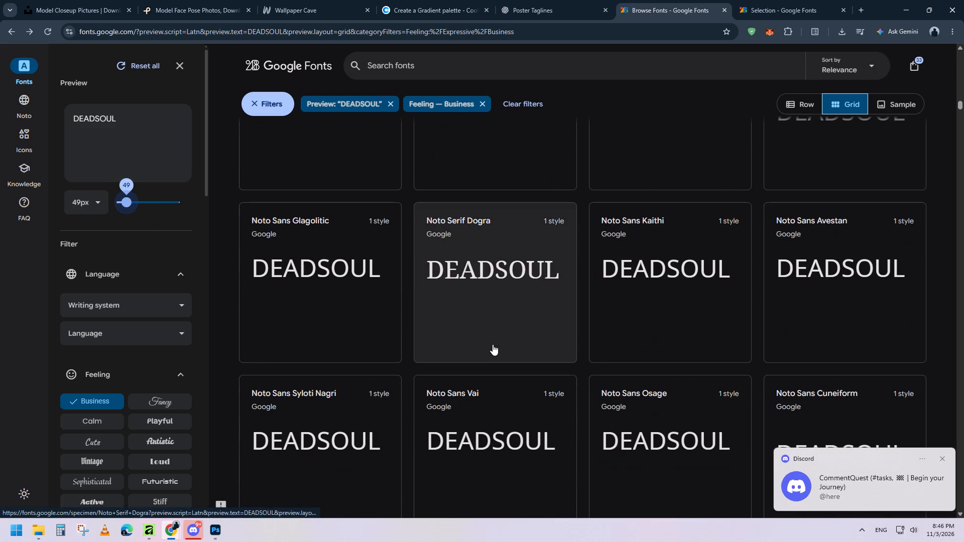
scroll(482, 338, "down", 7)
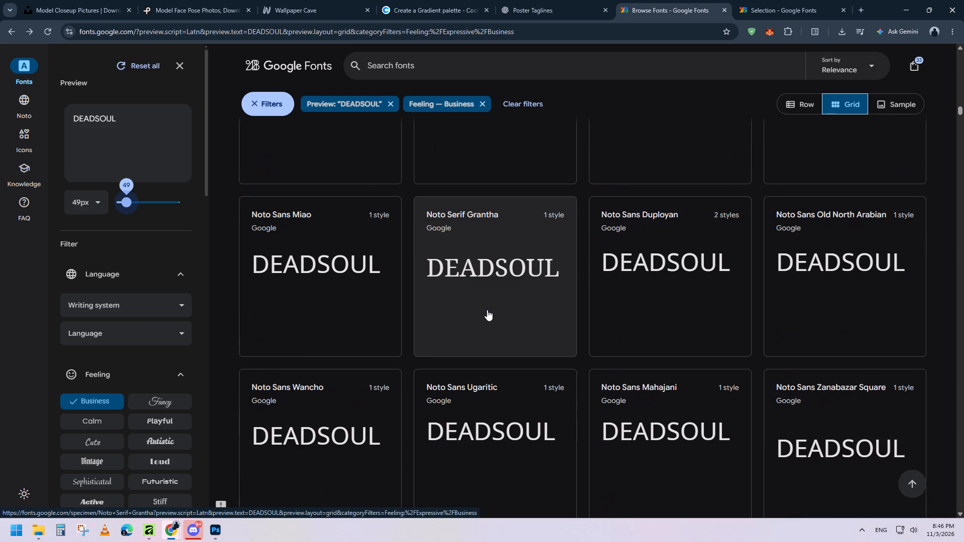
scroll(487, 310, "down", 9)
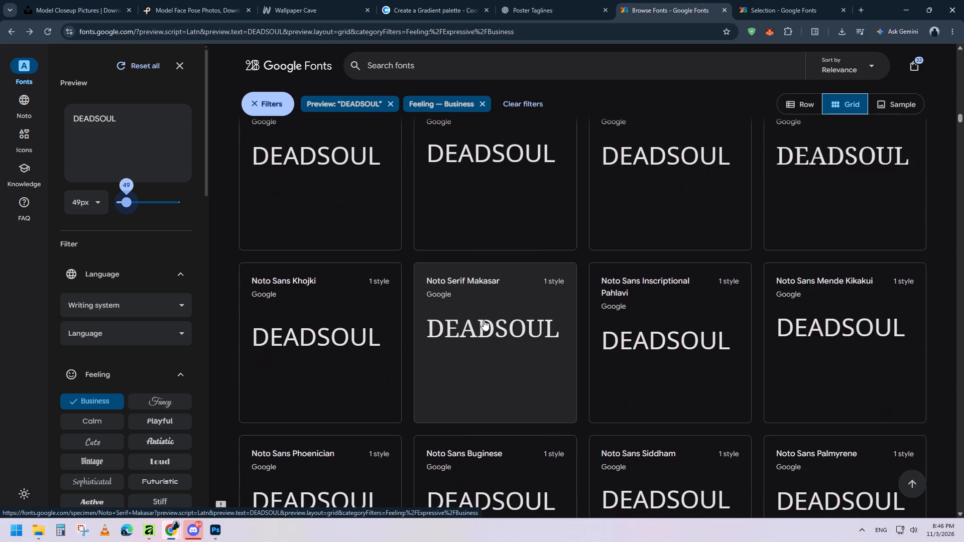
scroll(484, 320, "down", 9)
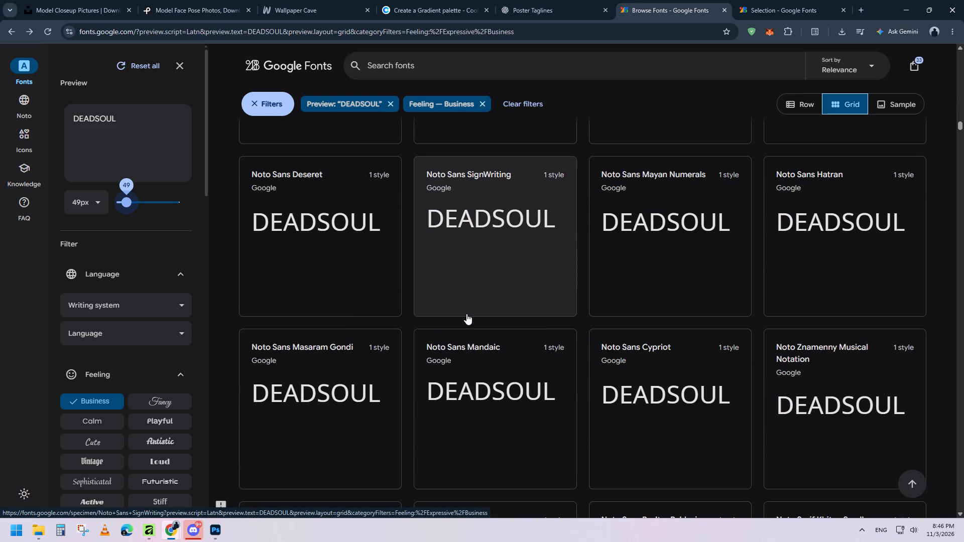
scroll(466, 314, "down", 5)
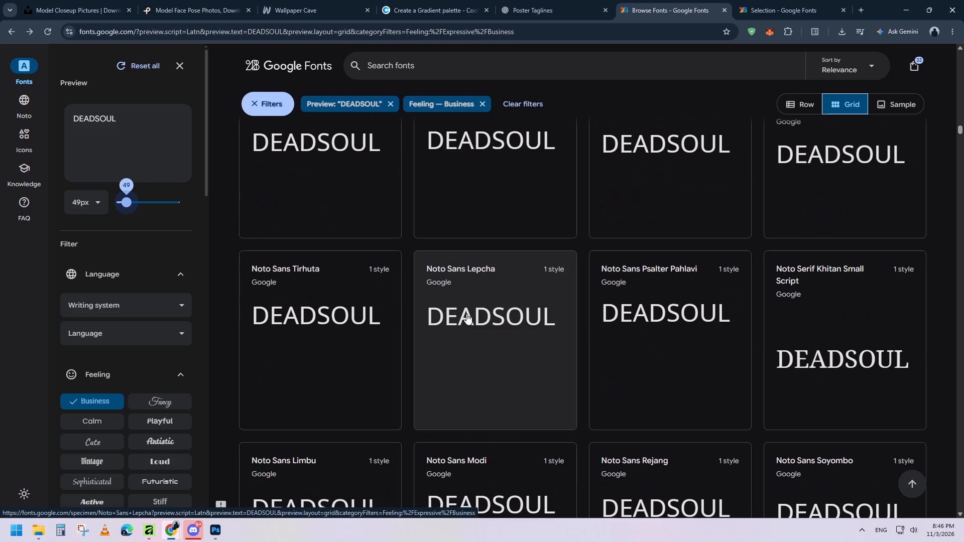
scroll(466, 314, "down", 5)
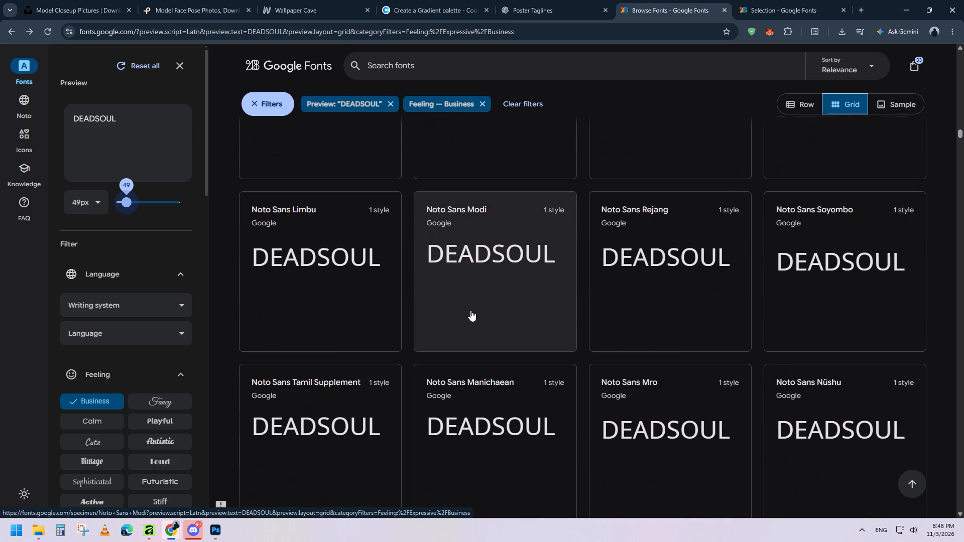
scroll(470, 310, "down", 5)
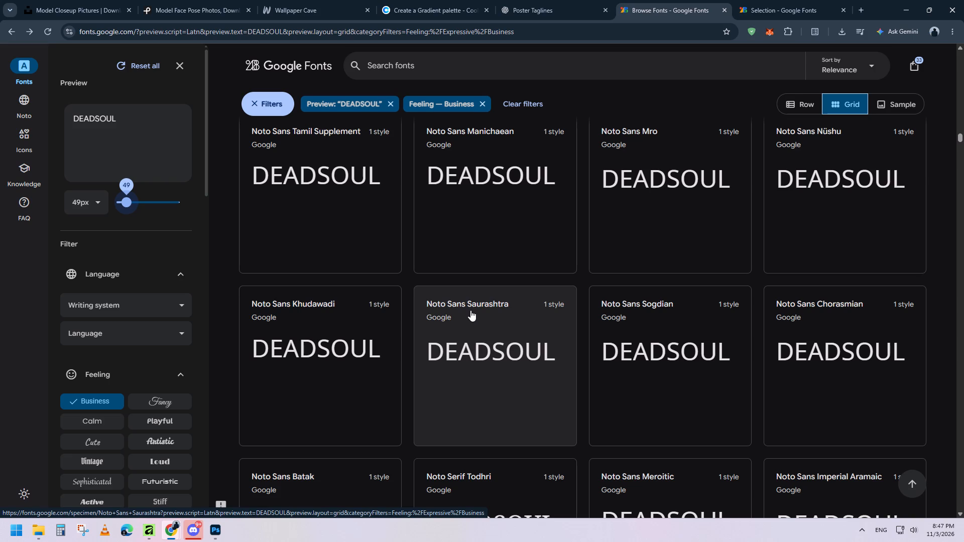
scroll(454, 289, "down", 3)
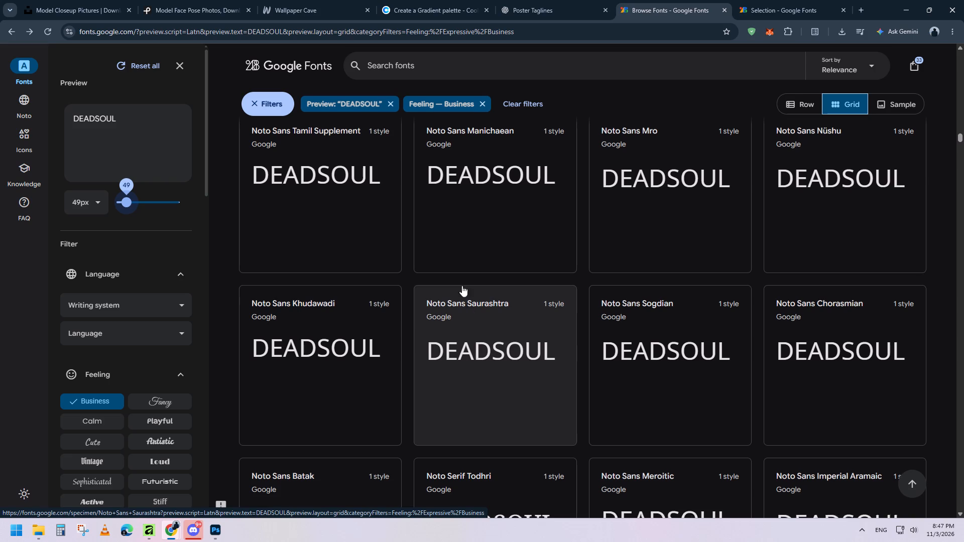
scroll(462, 286, "down", 7)
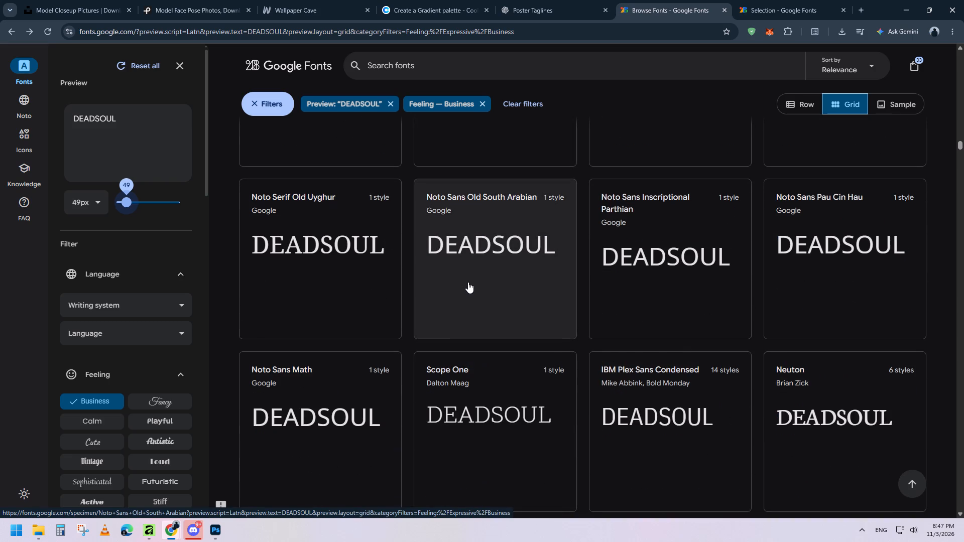
scroll(468, 282, "down", 12)
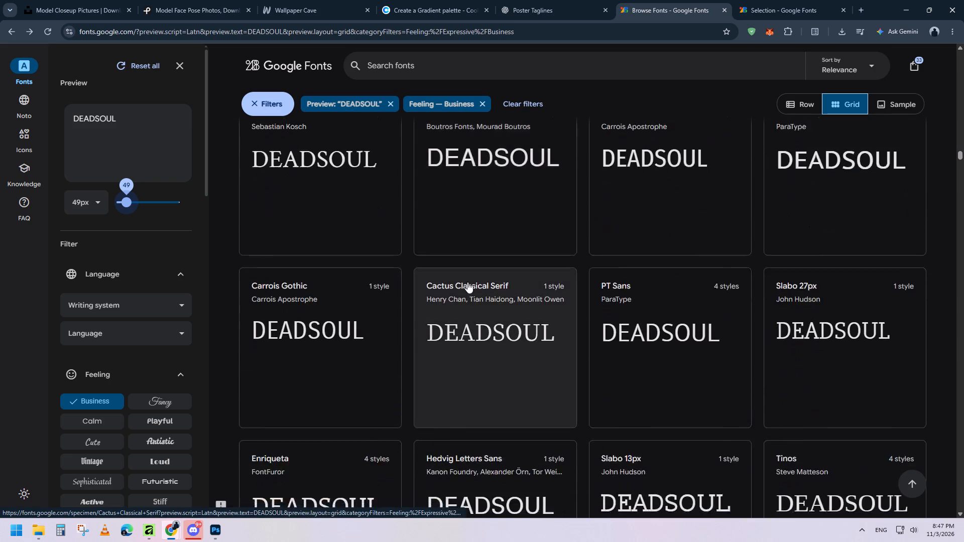
scroll(467, 282, "down", 1)
Review the font families already selected in Google Fonts, from the end of the list back to its beginning.
left_click(783, 0)
scroll(374, 300, "up", 4)
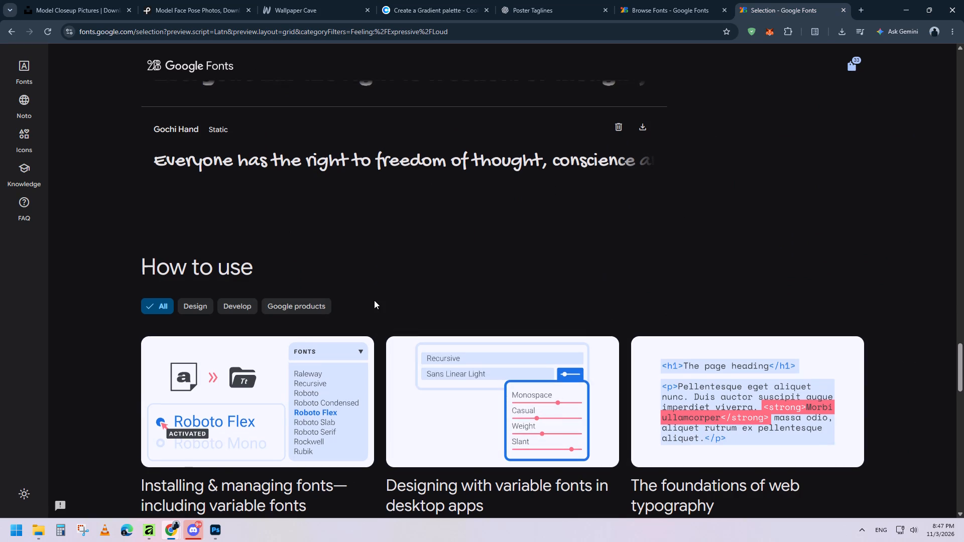
scroll(374, 300, "up", 3)
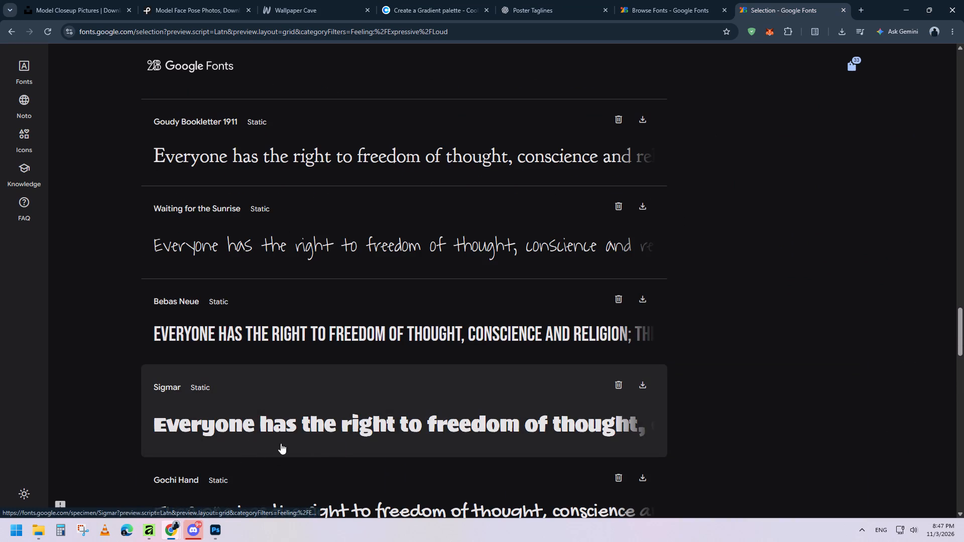
scroll(331, 443, "up", 9)
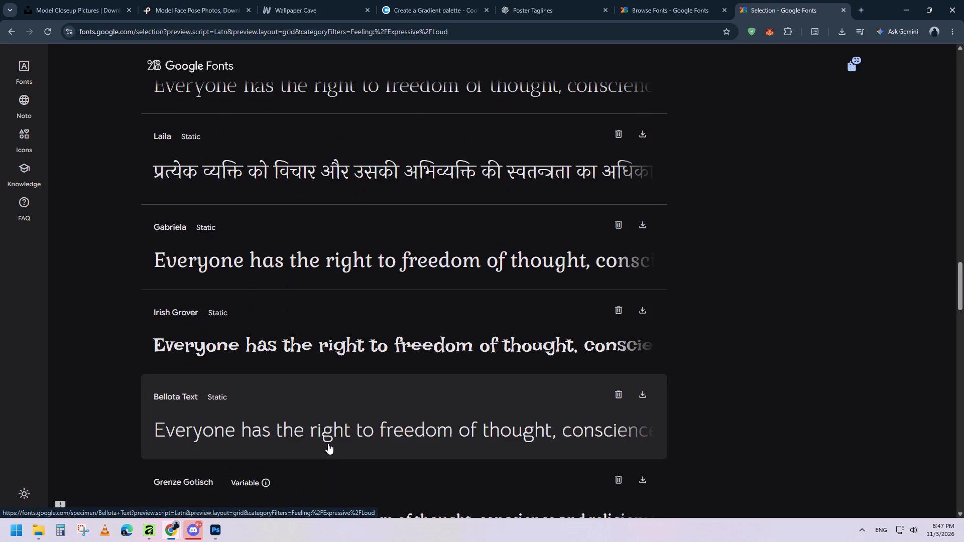
scroll(327, 443, "up", 17)
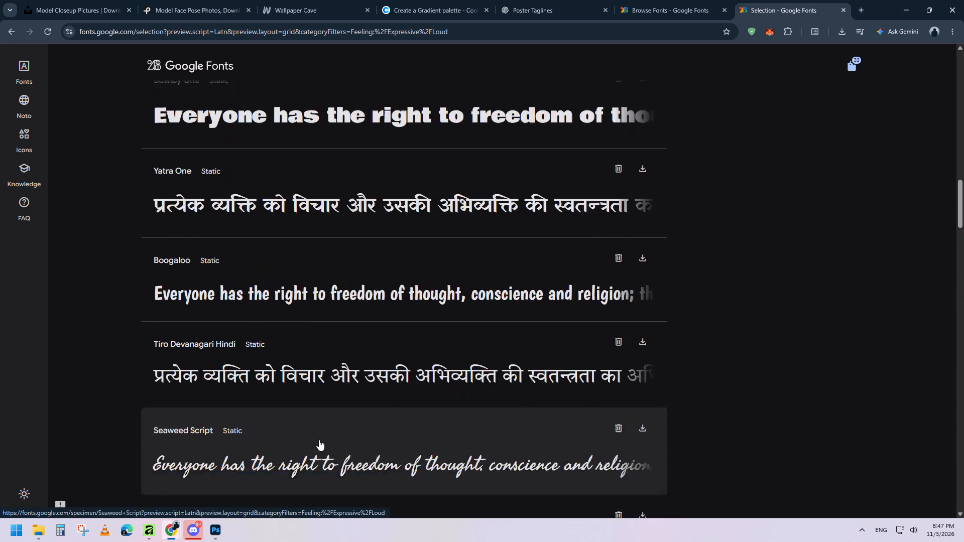
scroll(319, 440, "up", 3)
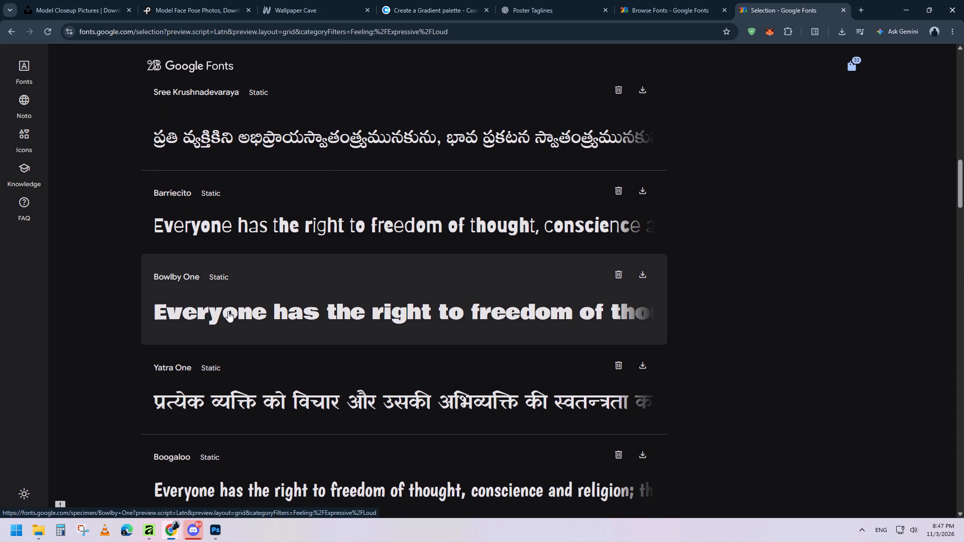
scroll(228, 311, "up", 9)
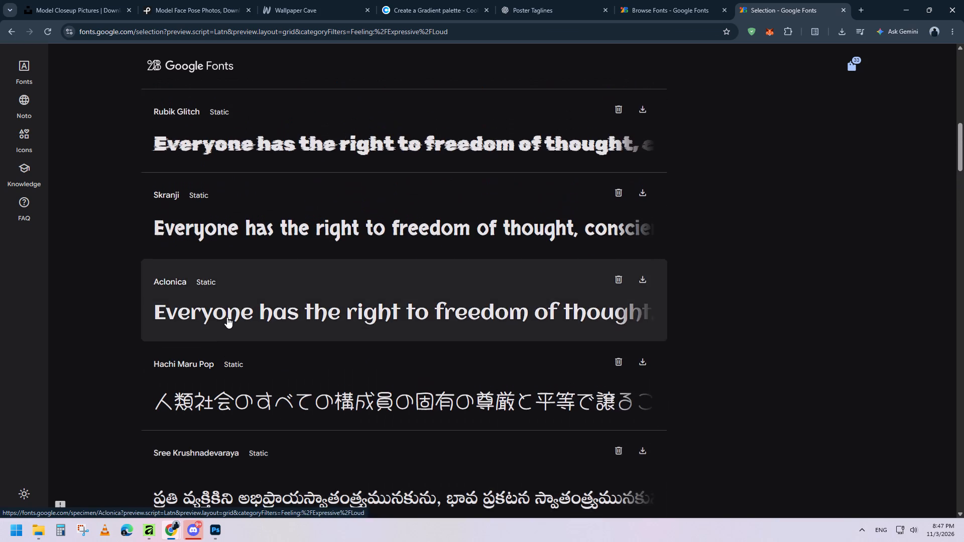
scroll(227, 317, "up", 13)
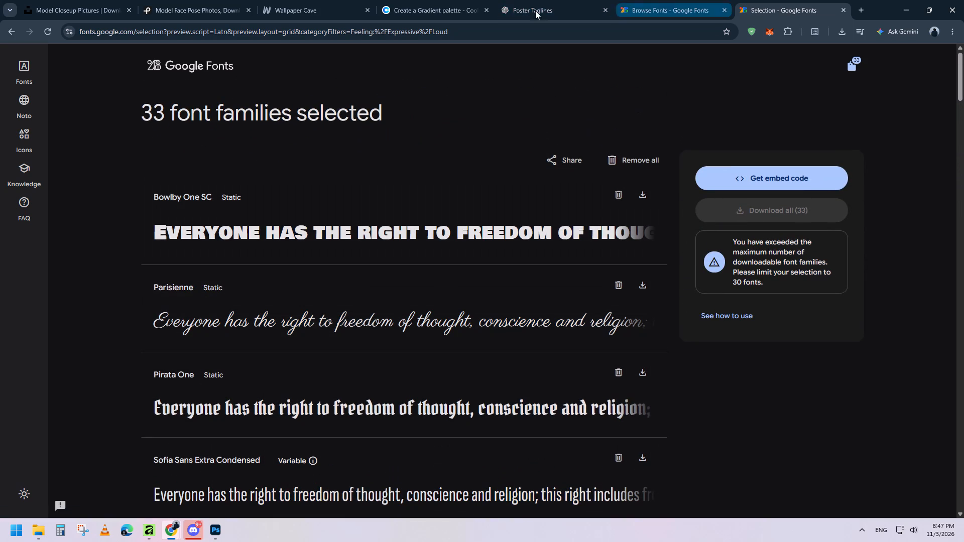
Switch to Photoshop and add a white DEADSOUL text layer in Sigmar Regular, 96 pt, in the upper part of the poster.
left_click(218, 533)
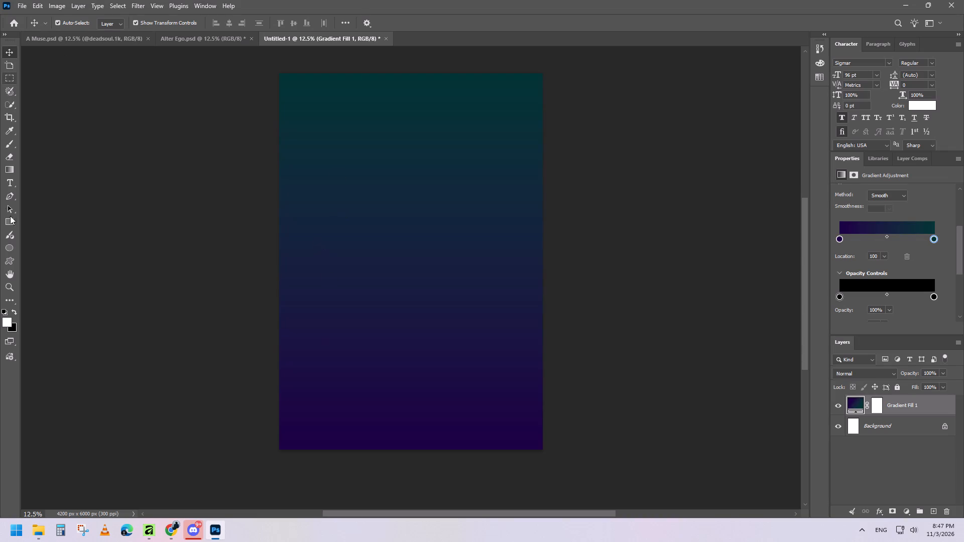
left_click(13, 182)
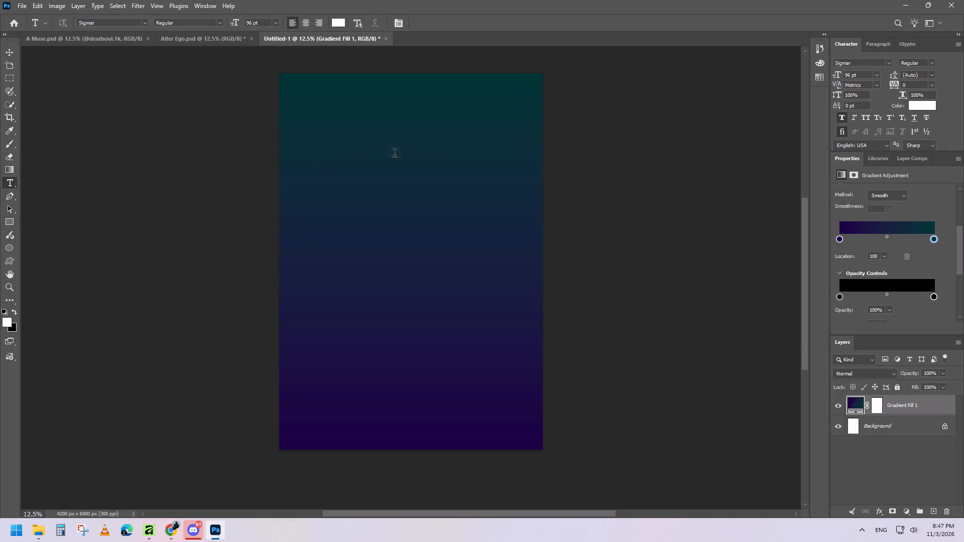
left_click(354, 145)
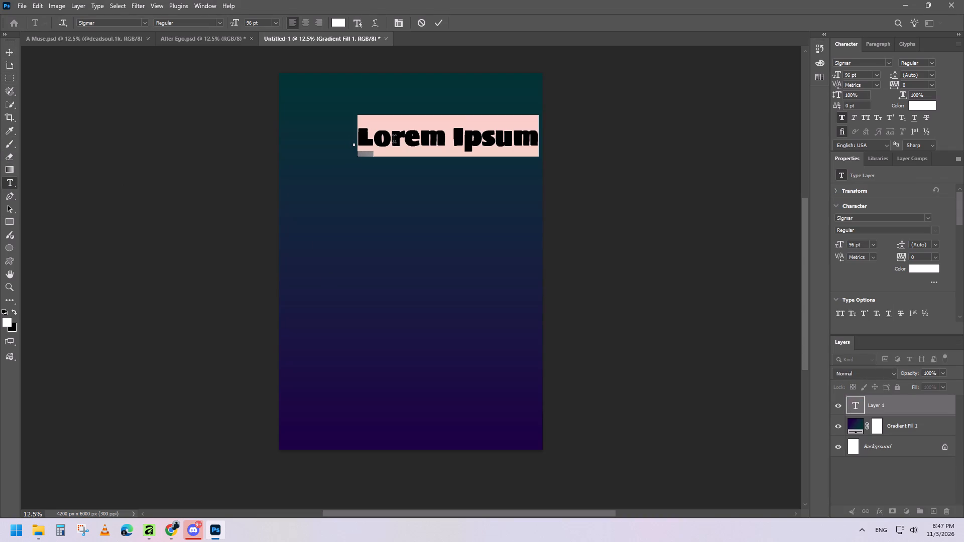
type("DEAD")
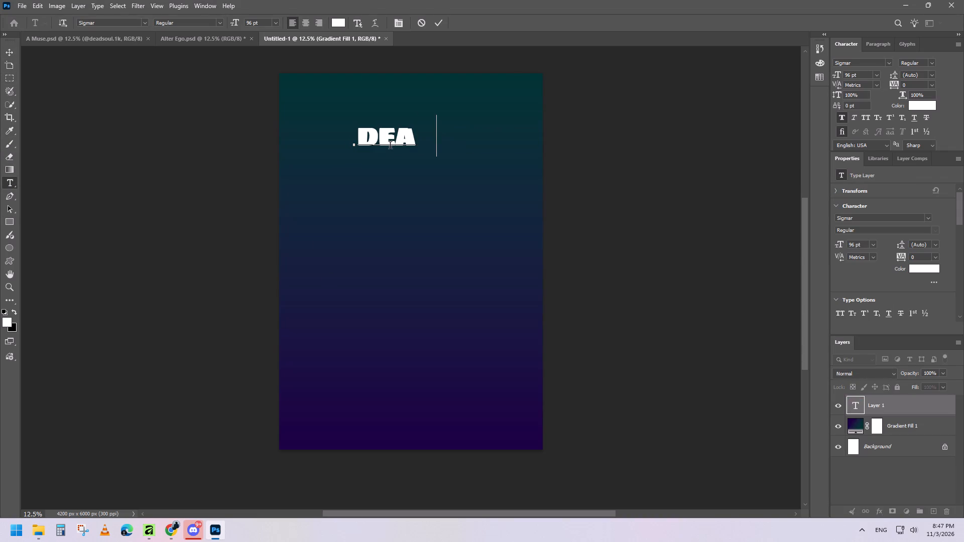
type("SOUL")
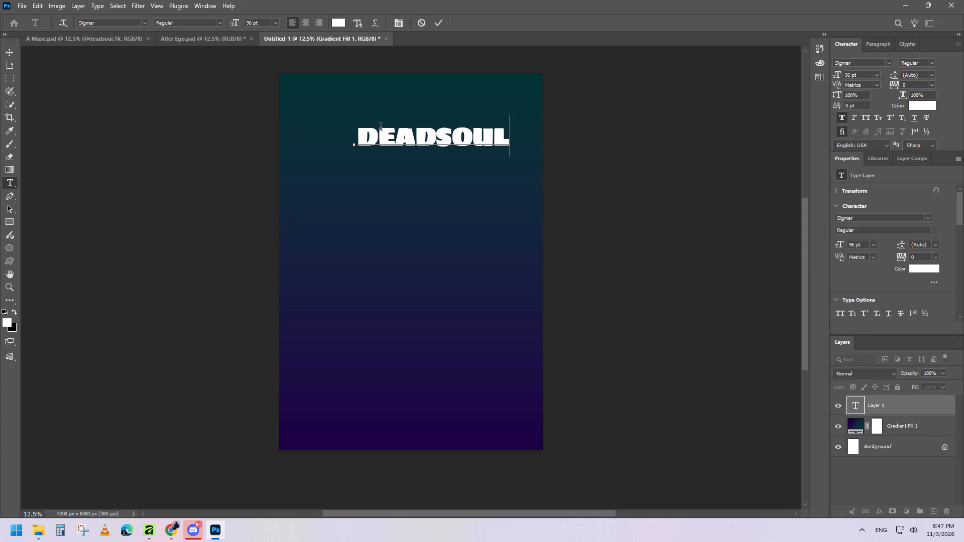
left_click(439, 22)
Add a second DEADSOUL text layer in Bowlby One Regular, 96 pt, below the first one.
left_click(345, 237)
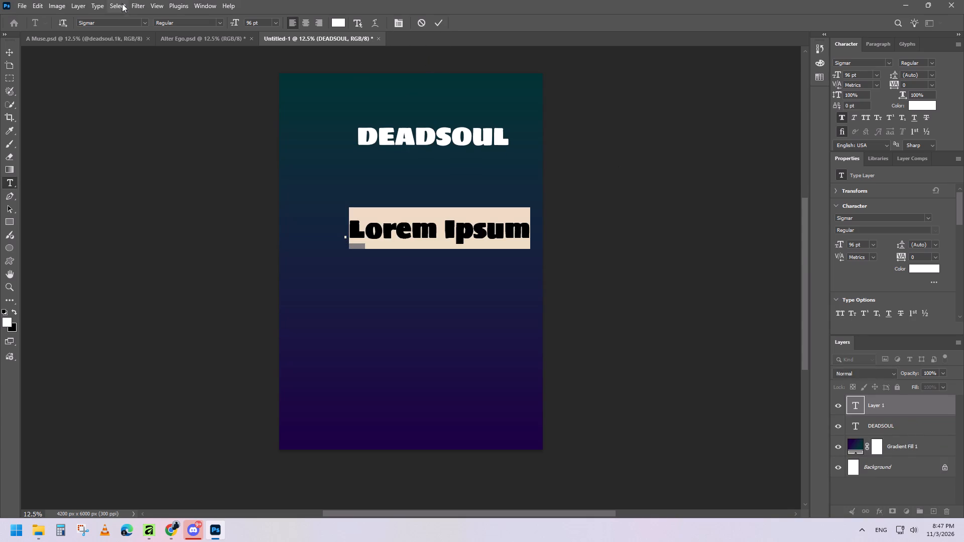
left_click(128, 21)
type("bowl")
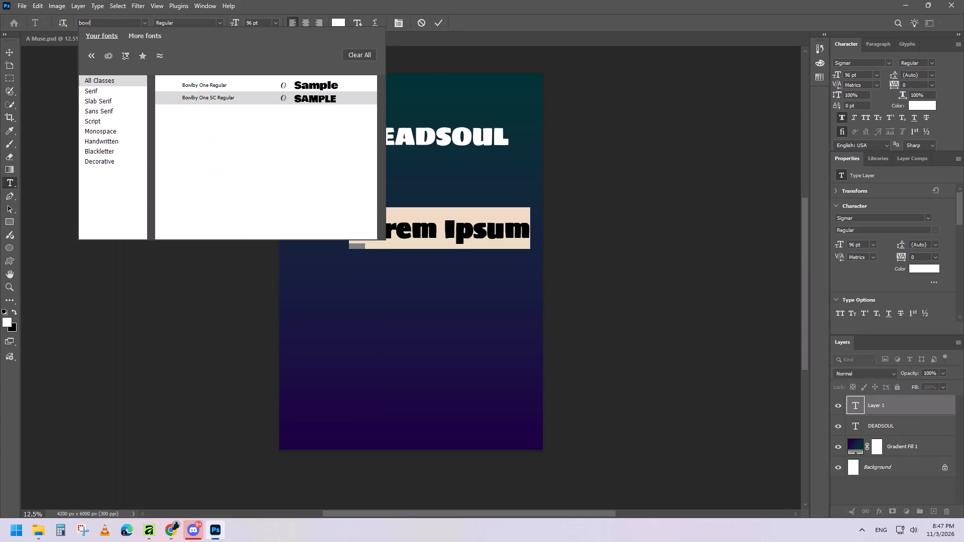
left_click(229, 82)
type("DEA")
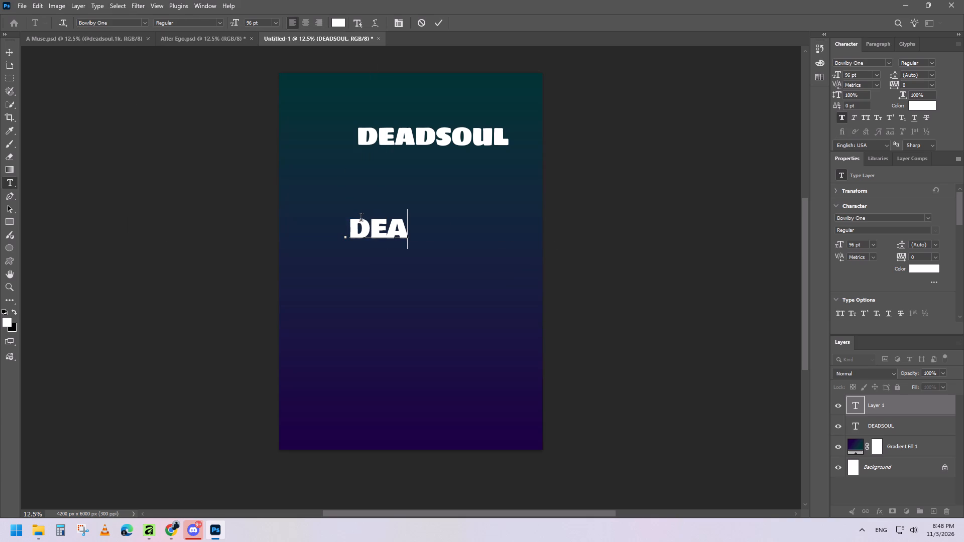
type("DSOUL")
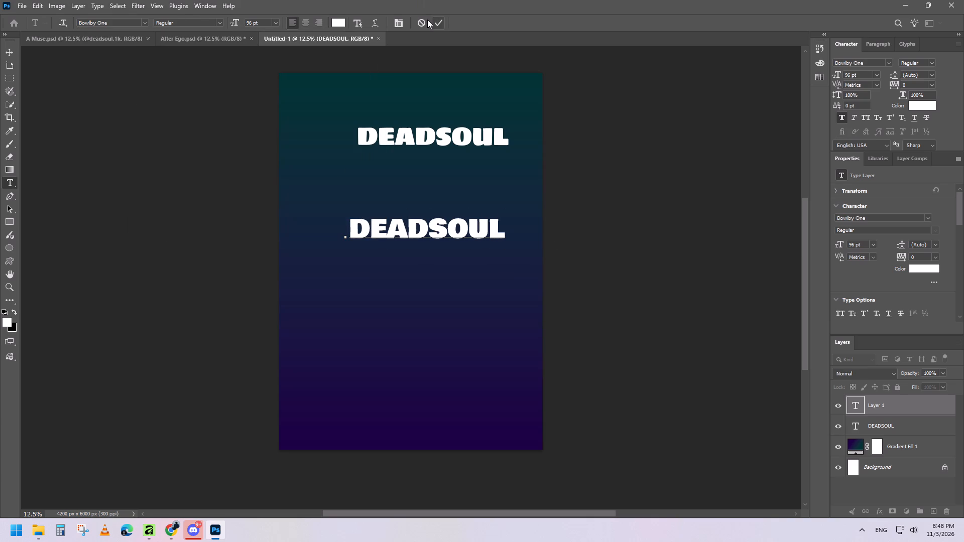
left_click(440, 21)
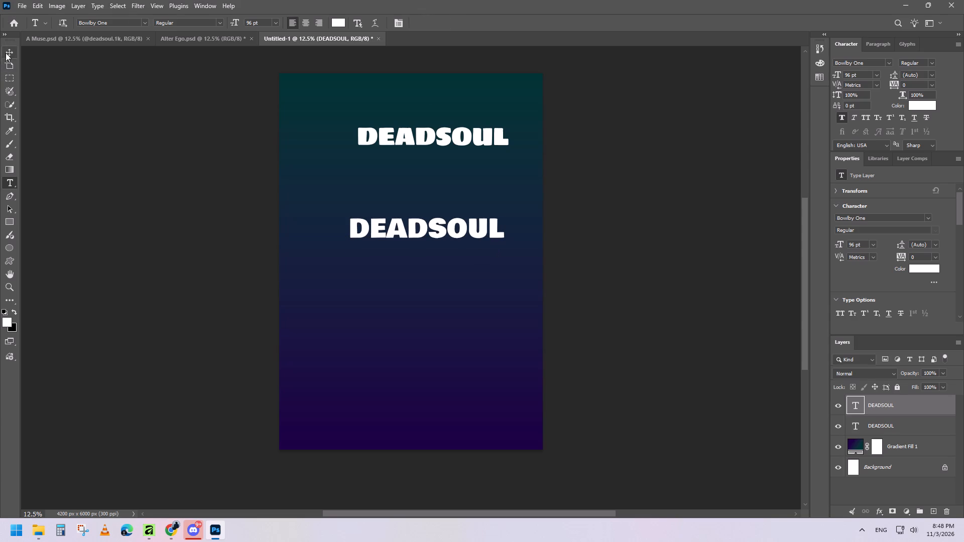
Move the Bowlby One DEADSOUL text near the poster's bottom edge and the Sigmar one to the horizontal centre of its upper half.
left_click(6, 53)
left_click_drag(423, 231, 389, 331)
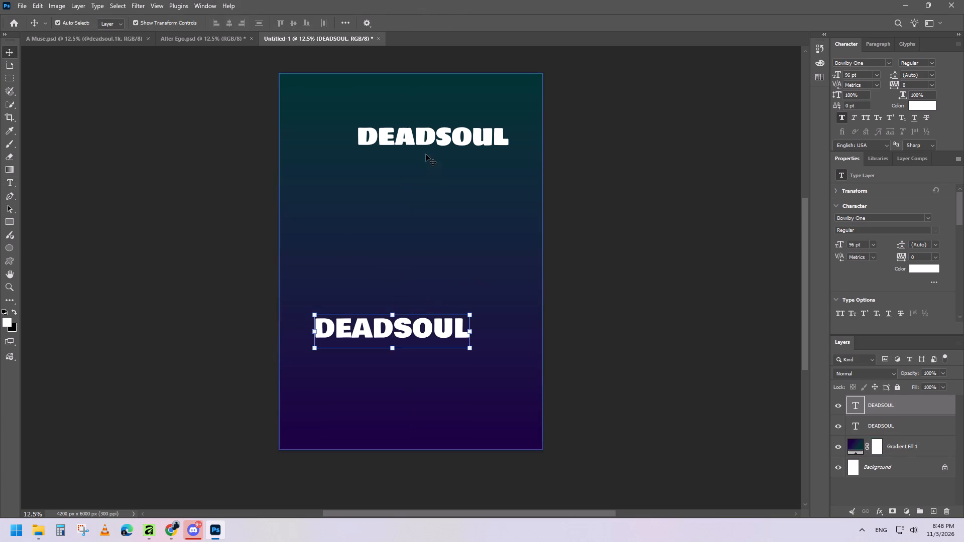
left_click_drag(429, 139, 409, 237)
left_click_drag(403, 336, 419, 386)
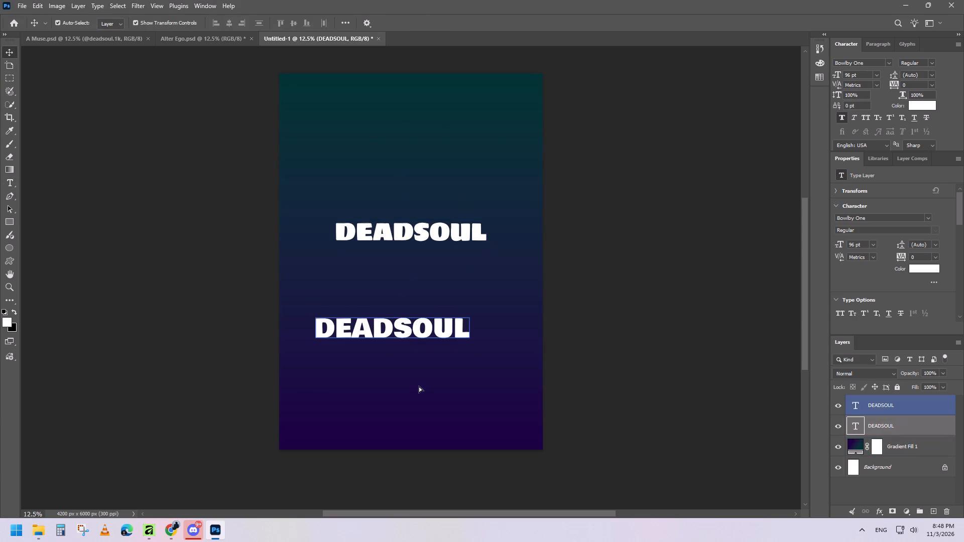
left_click_drag(419, 386, 430, 426)
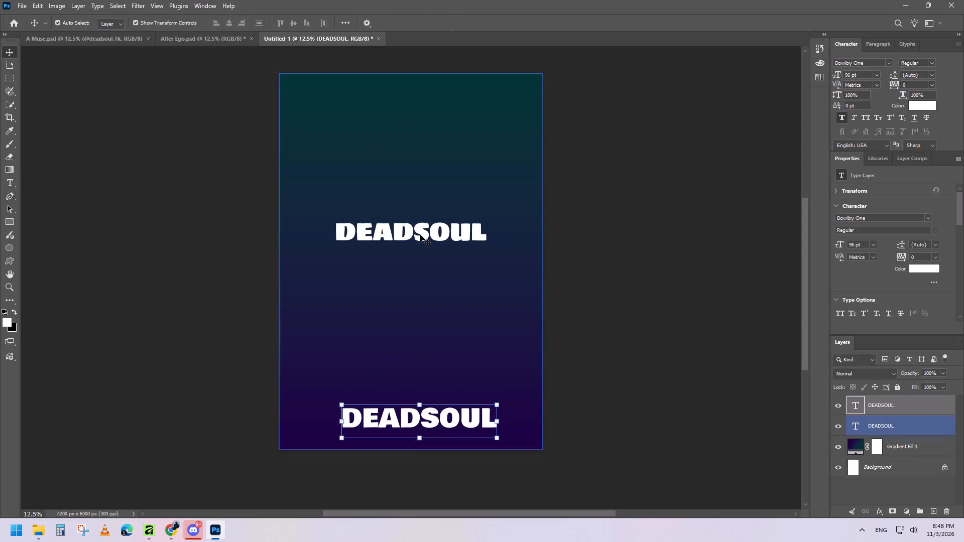
Scale the Sigmar DEADSOUL text up proportionally to about 143%.
left_click(420, 235)
key("ctrl+t")
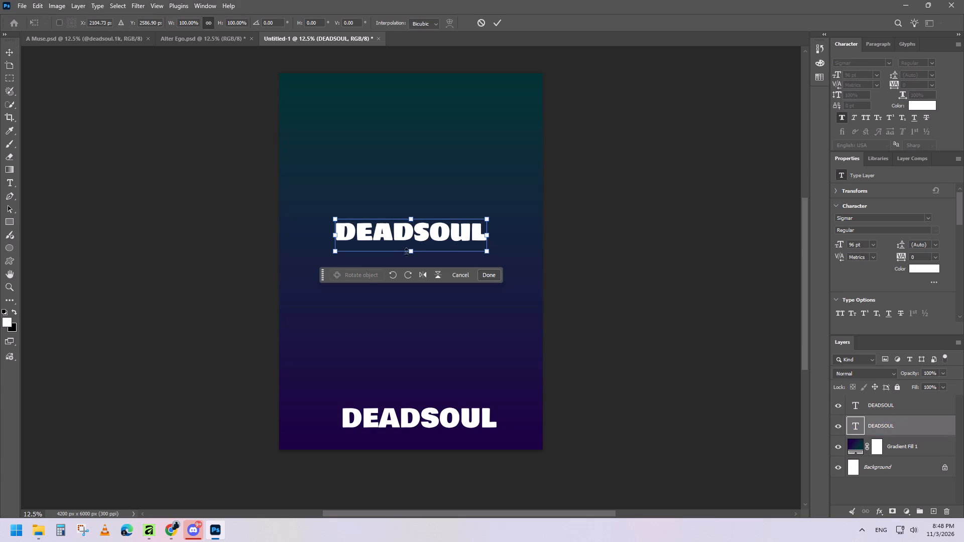
left_click_drag(414, 254, 414, 266)
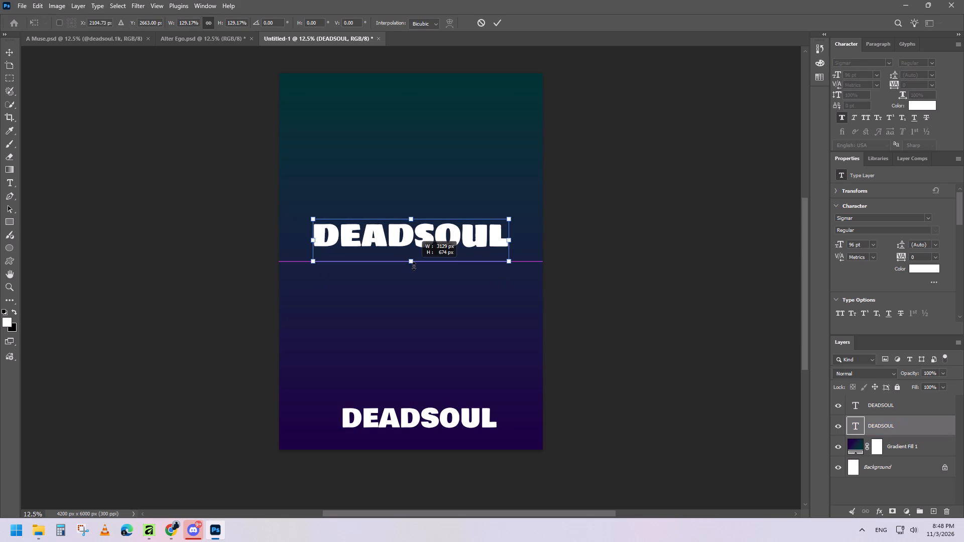
left_click_drag(414, 266, 414, 268)
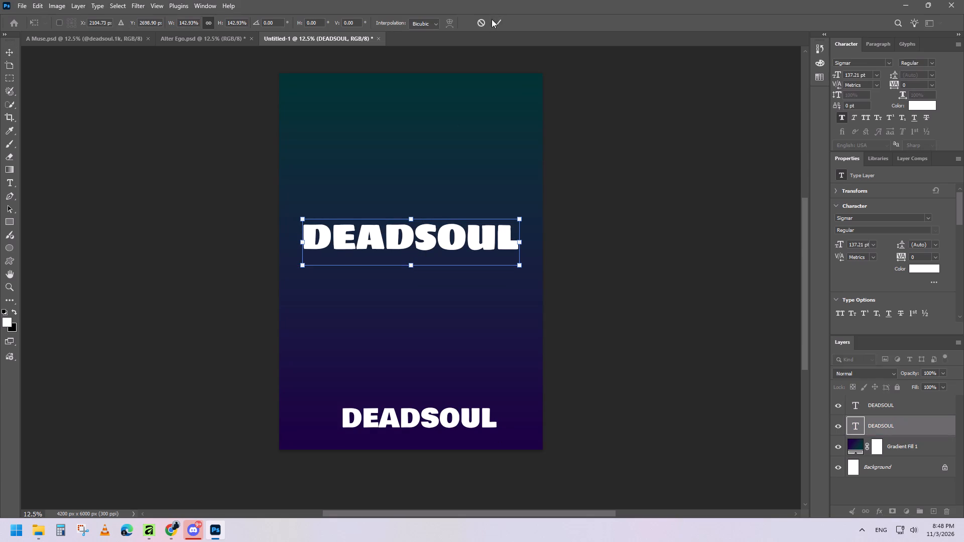
left_click(498, 23)
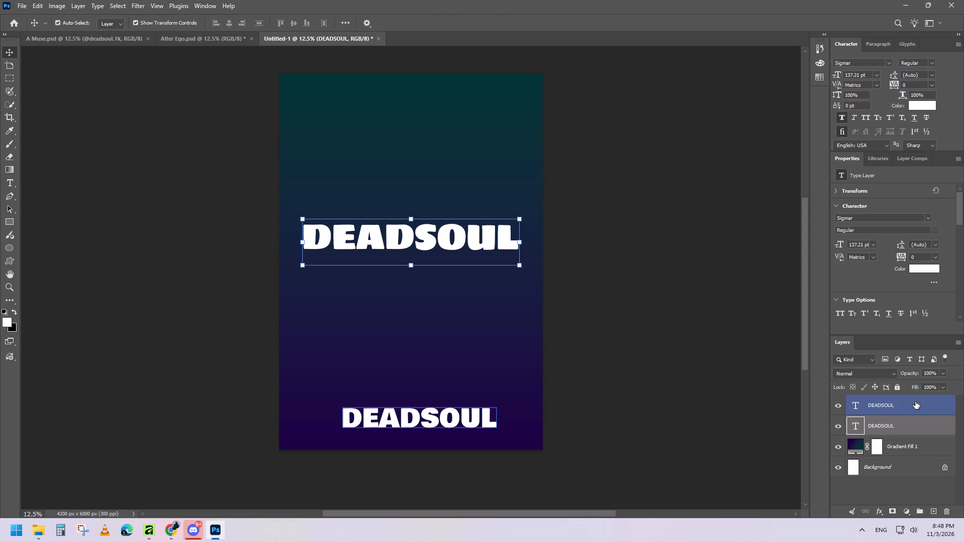
Move the Bowlby One DEADSOUL layer beneath Gradient Fill 1 in the layer order.
left_click(900, 405)
left_click_drag(897, 405, 897, 462)
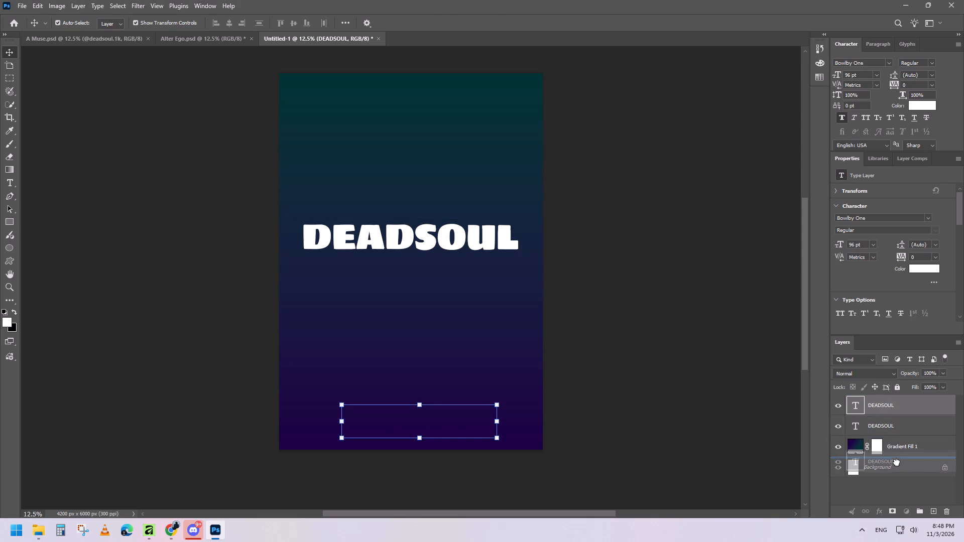
left_click_drag(897, 462, 897, 467)
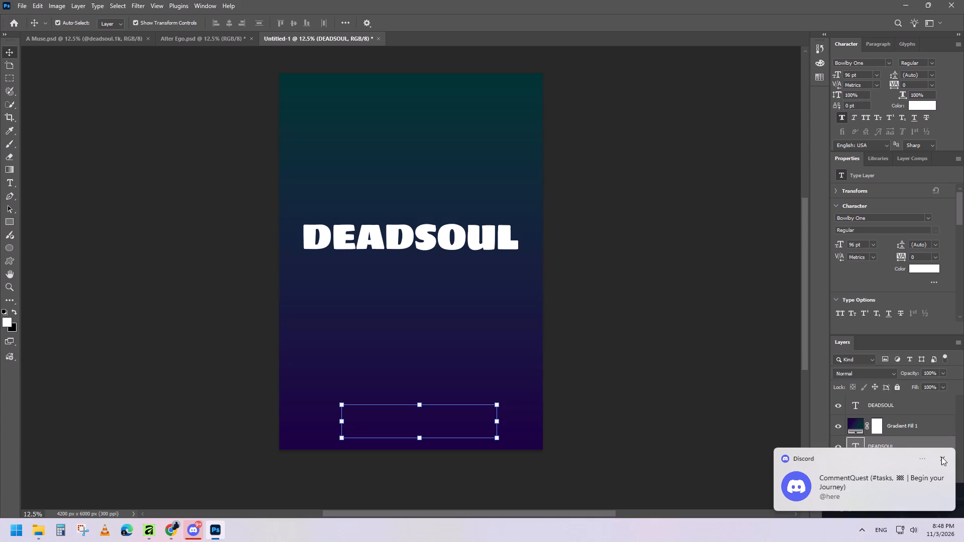
left_click(941, 457)
Rename the Bowlby One text layer as DEADSOUL (bowlby font).
double_click(888, 445)
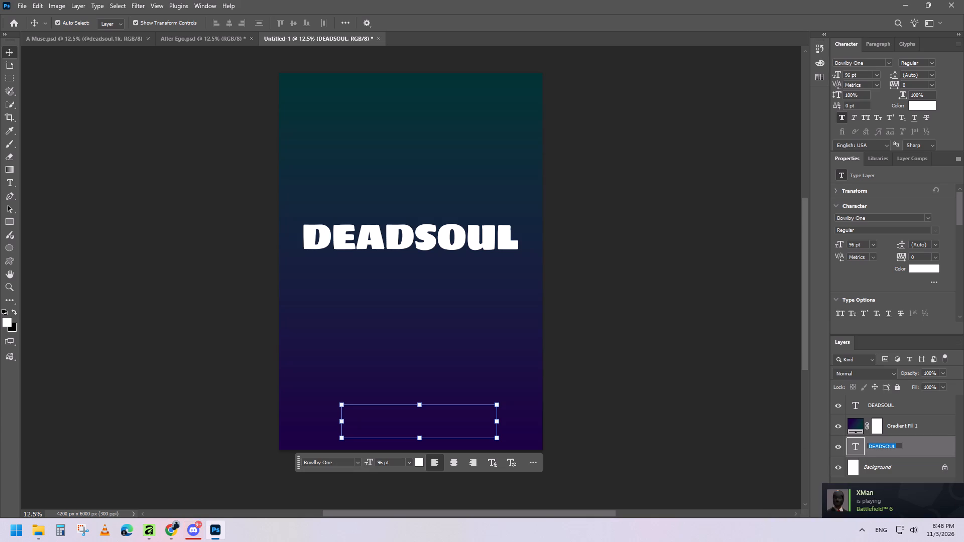
left_click(896, 446)
key("space")
type("(bowlby font)")
key("Return")
scroll(932, 445, "up", 4)
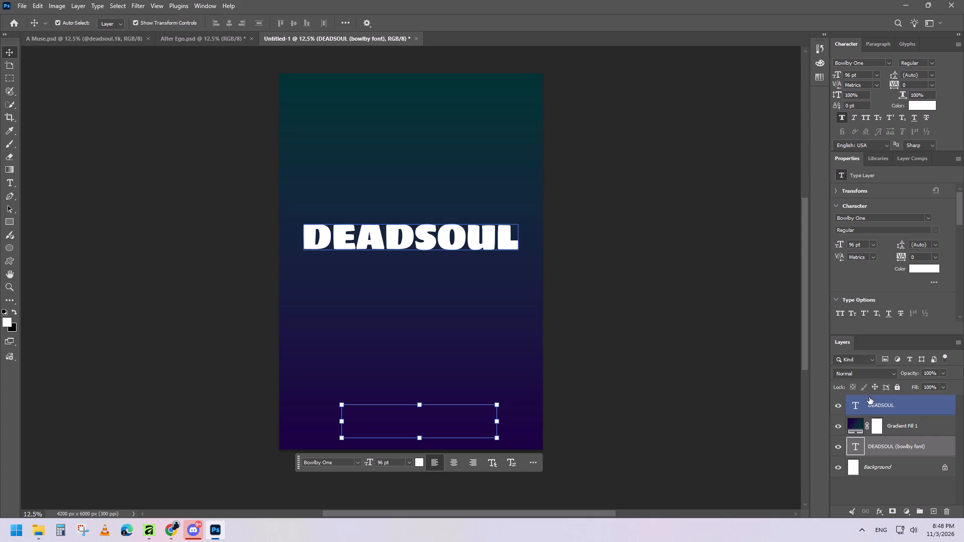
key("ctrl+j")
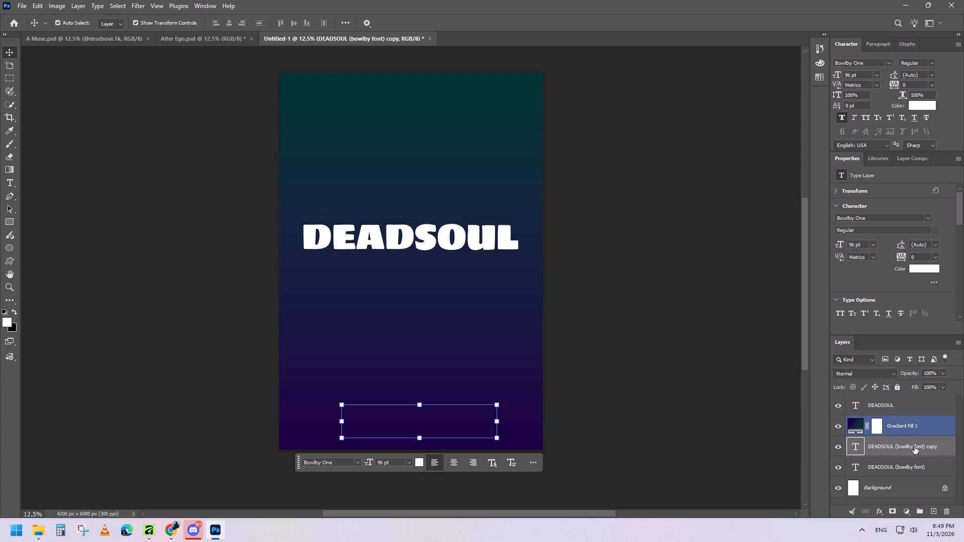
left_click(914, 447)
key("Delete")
Duplicate the Sigmar DEADSOUL text layer and convert the copy to a smart object.
left_click(907, 408)
key("ctrl+j")
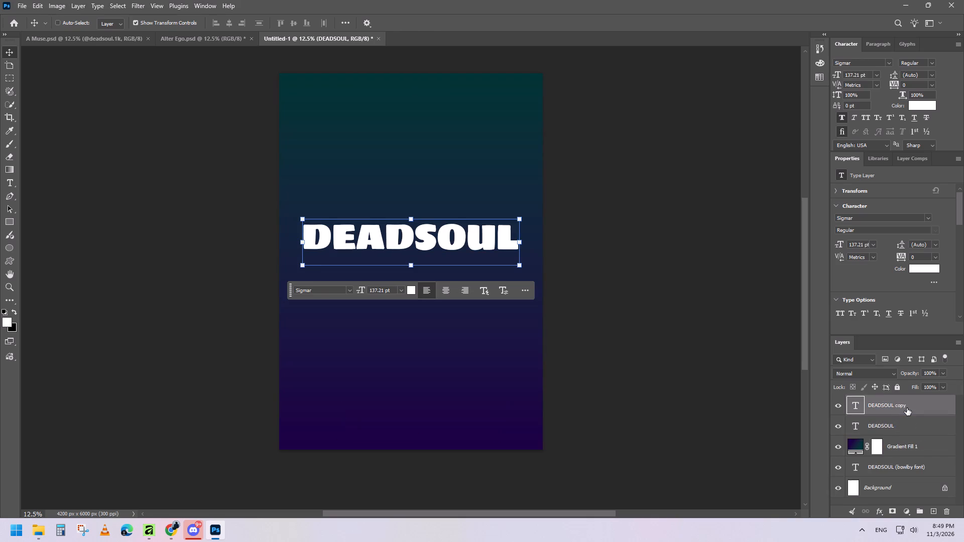
right_click(902, 409)
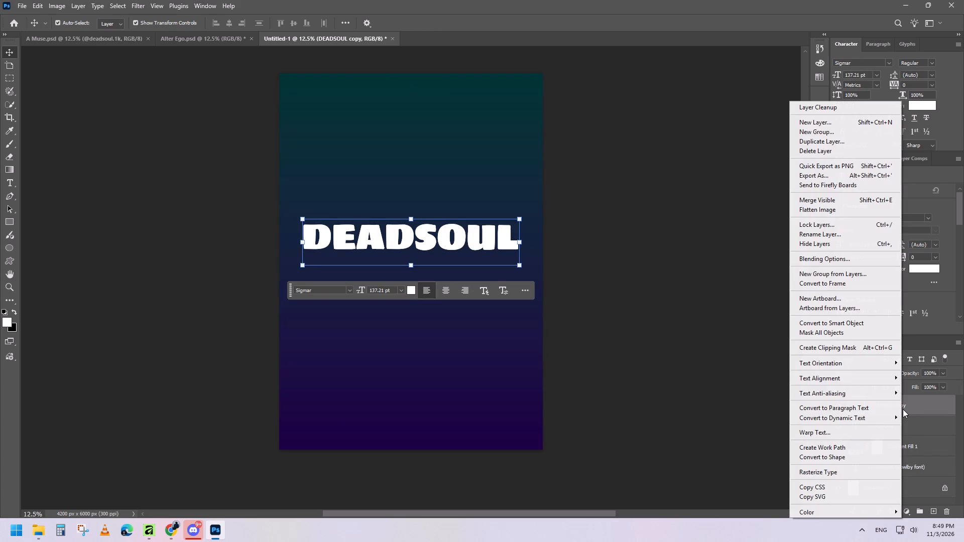
left_click(864, 322)
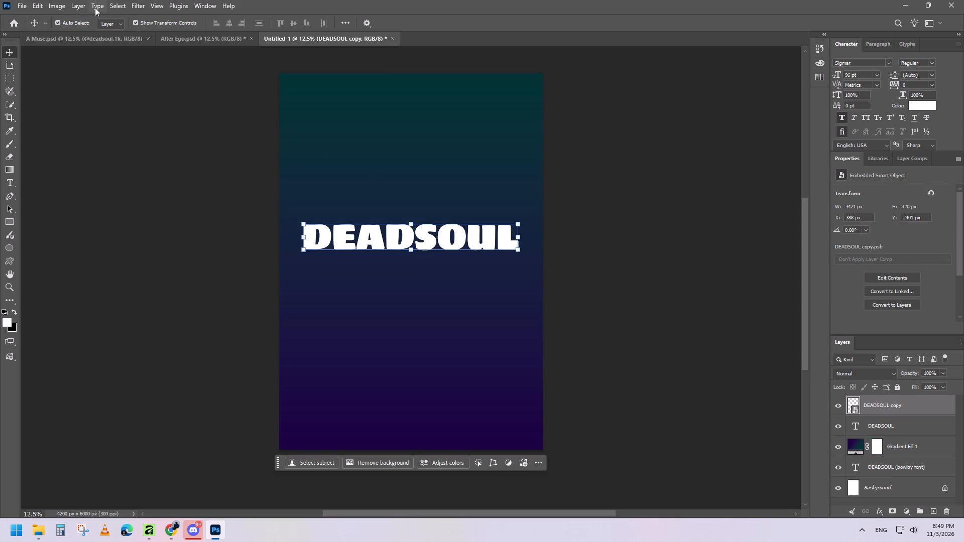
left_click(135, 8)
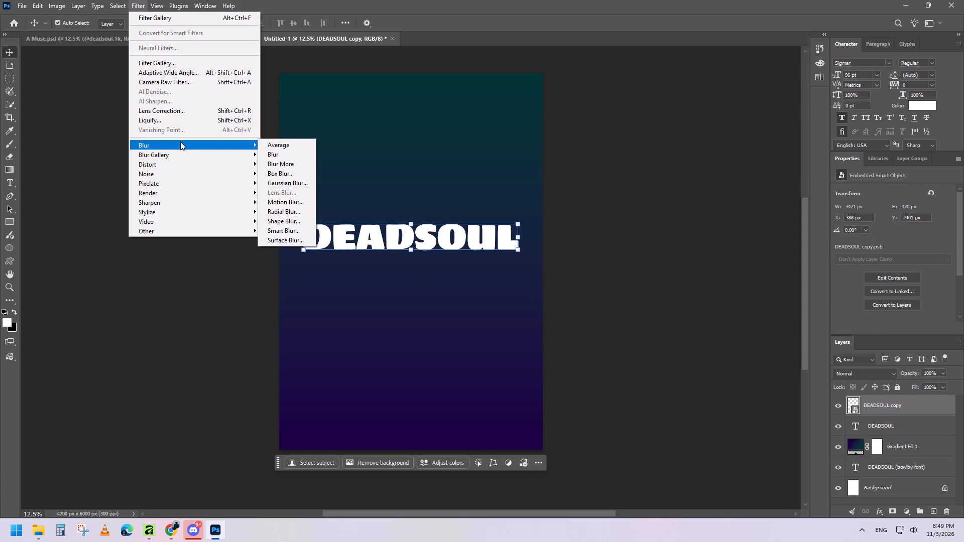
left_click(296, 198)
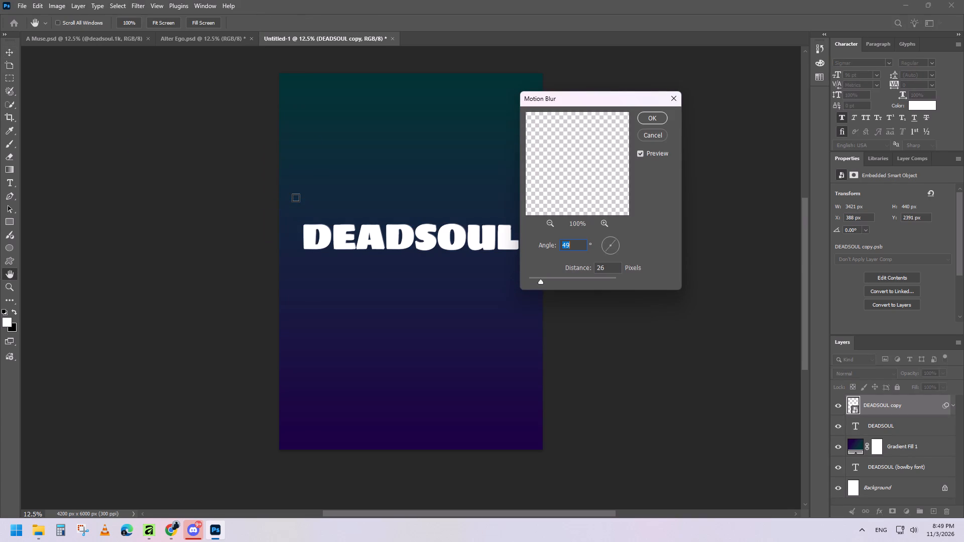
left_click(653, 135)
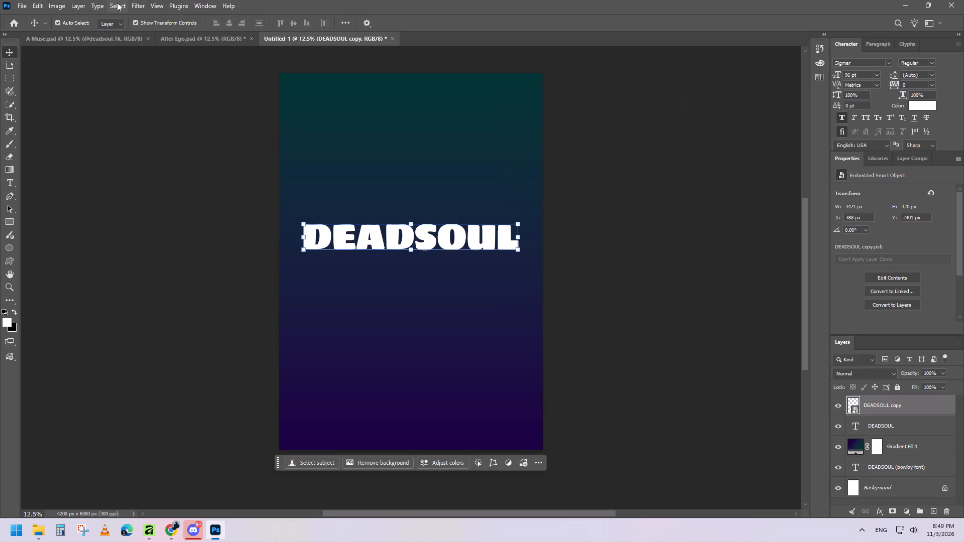
Apply a Radial Blur to the DEADSOUL copy with amount 75, Spin method and Good quality.
left_click(134, 3)
left_click(221, 143)
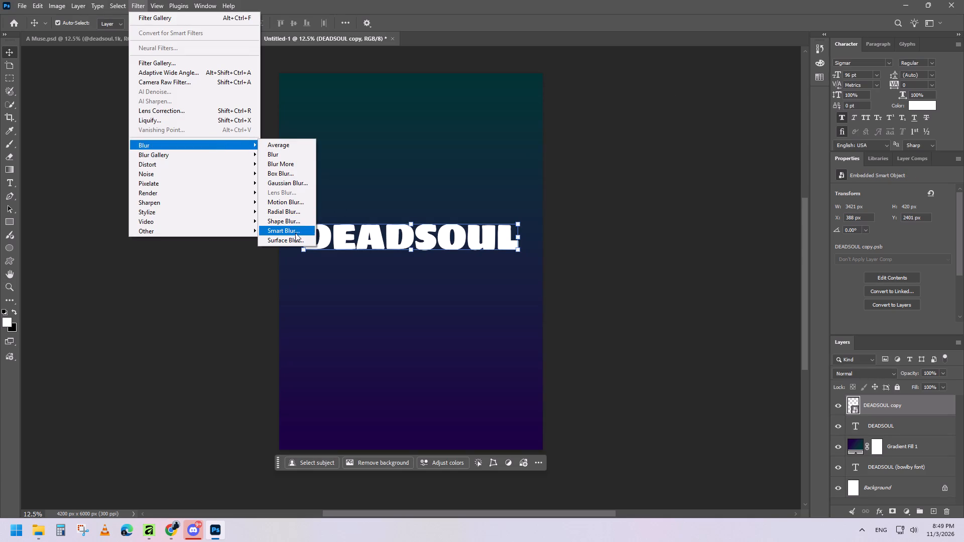
left_click(299, 210)
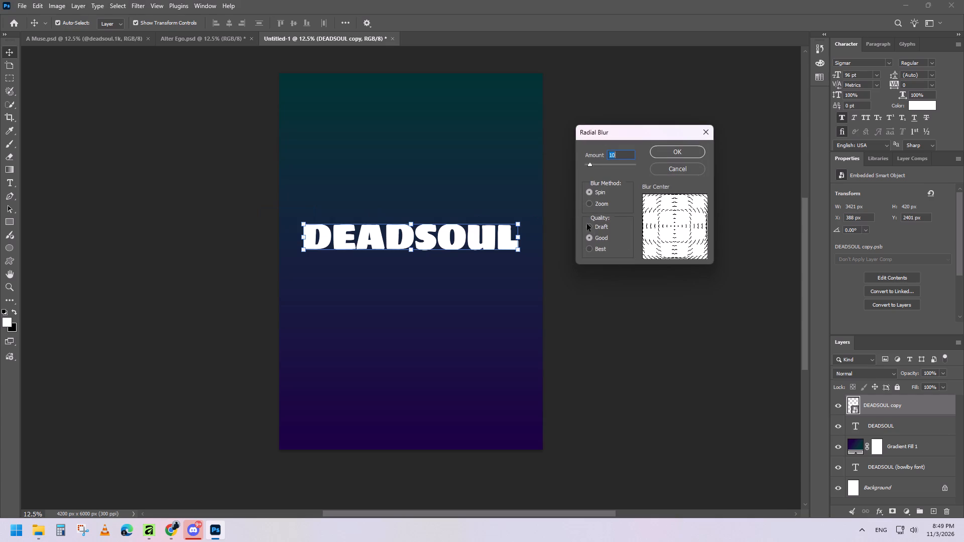
left_click_drag(590, 165, 605, 165)
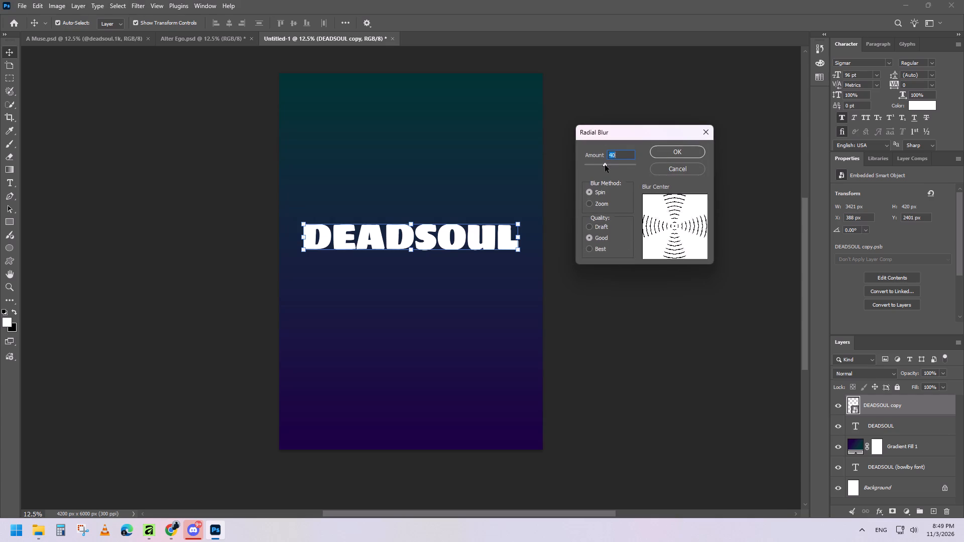
left_click_drag(605, 165, 619, 167)
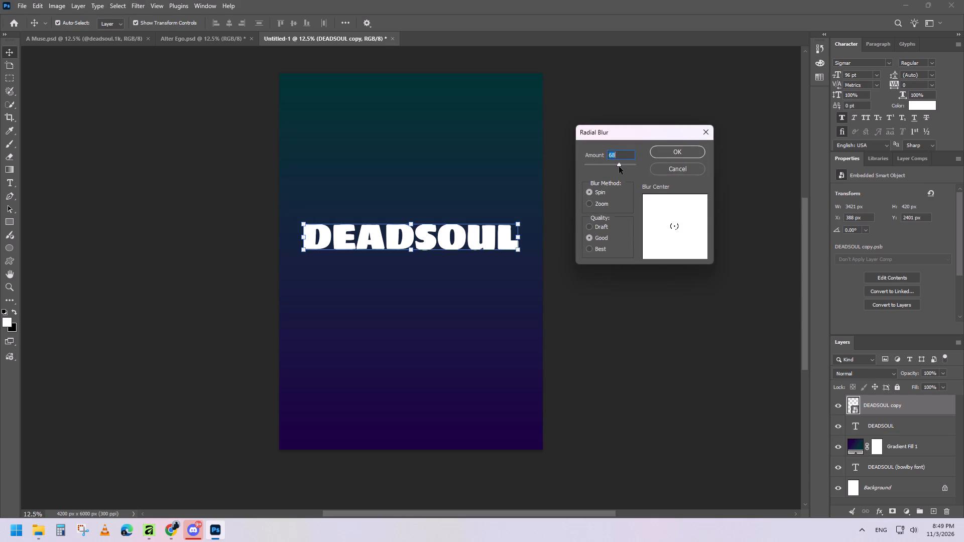
left_click_drag(619, 167, 623, 167)
left_click(687, 154)
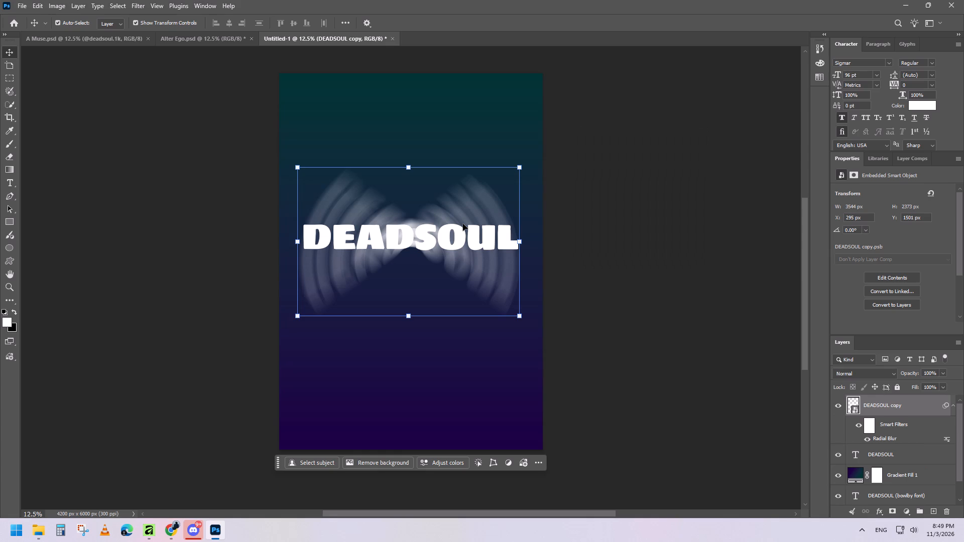
Hide the original Sigmar DEADSOUL text layer.
left_click(836, 455)
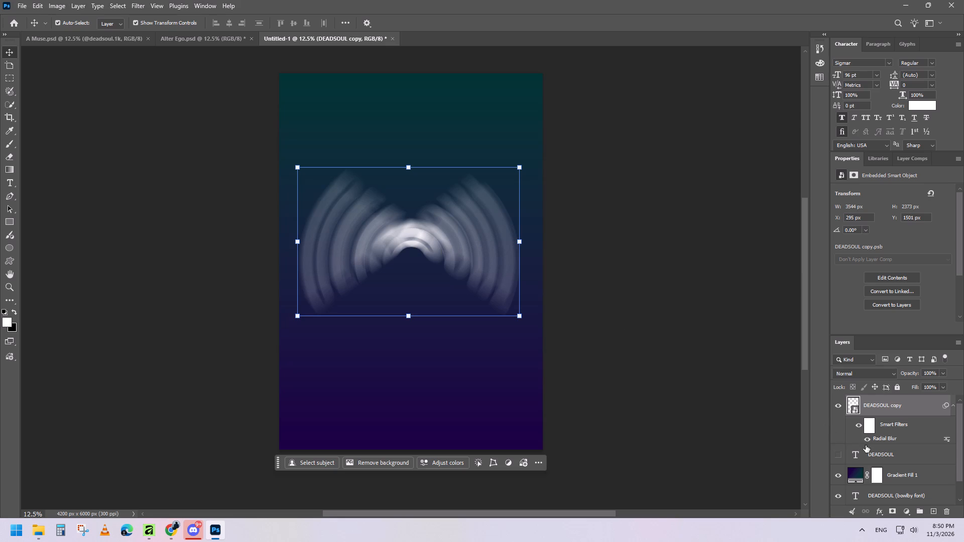
Edit the Radial Blur smart filter on the DEADSOUL copy, setting the amount to 82 and keeping the Spin method.
double_click(878, 439)
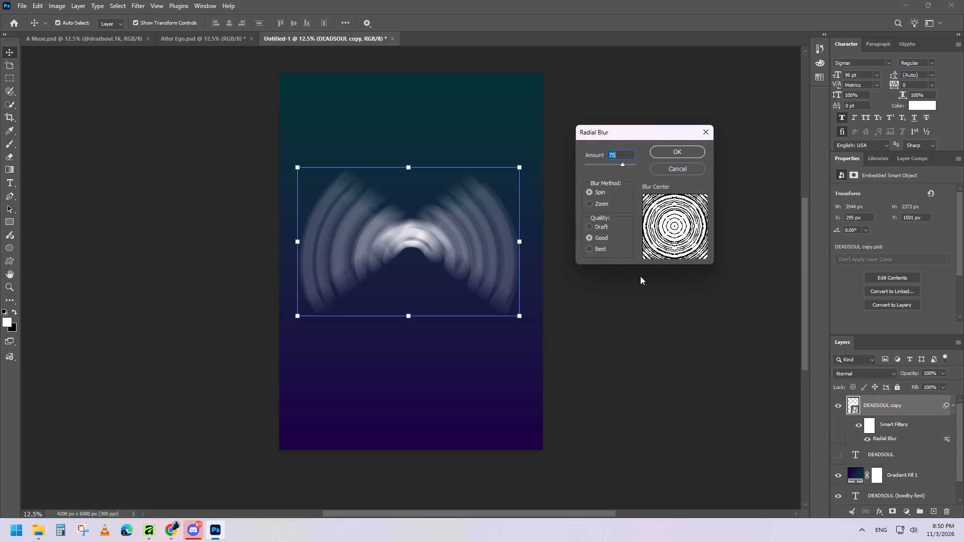
left_click(588, 202)
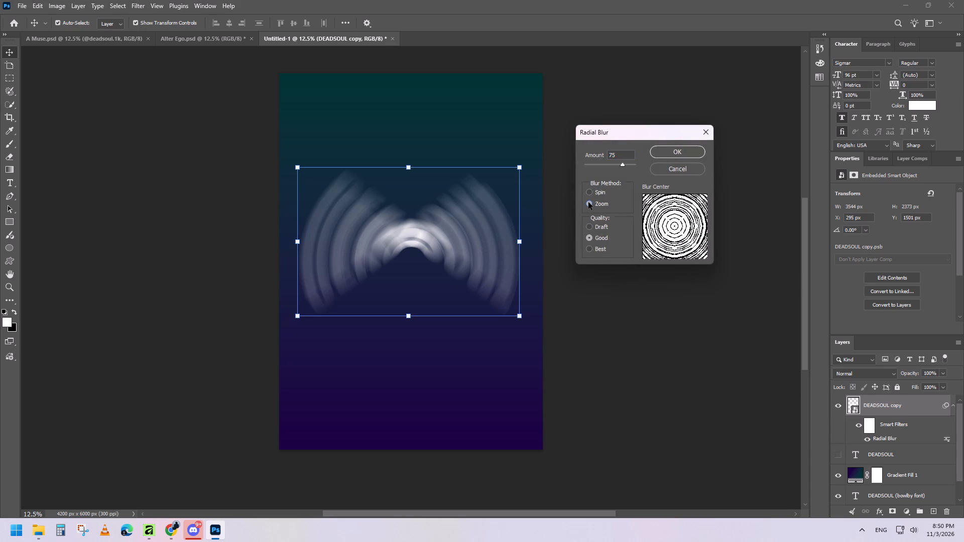
left_click(588, 191)
left_click(623, 165)
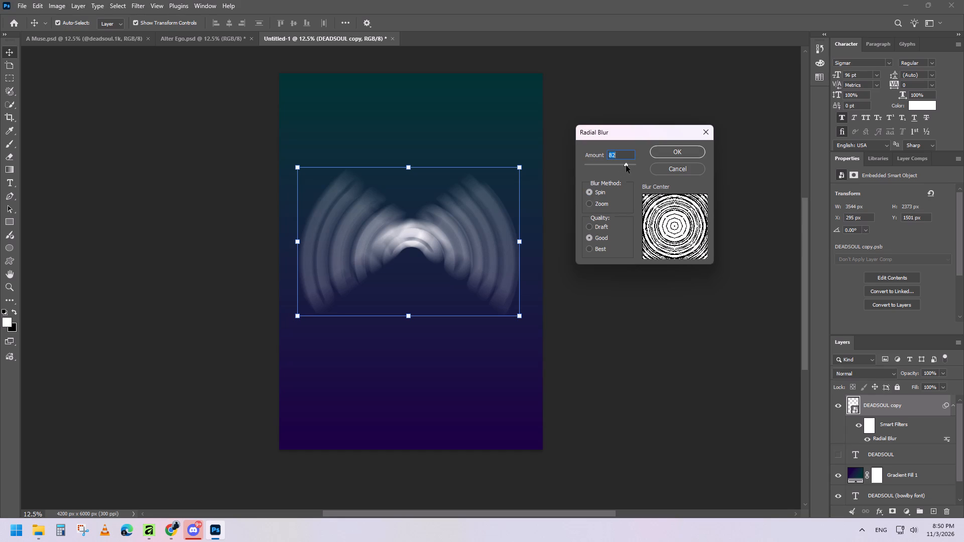
left_click(672, 229)
double_click(673, 224)
left_click(675, 151)
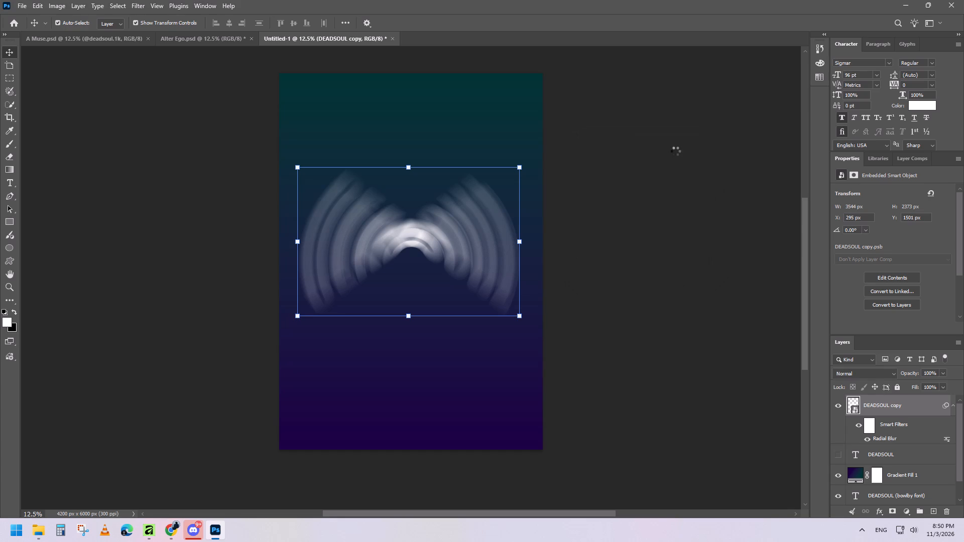
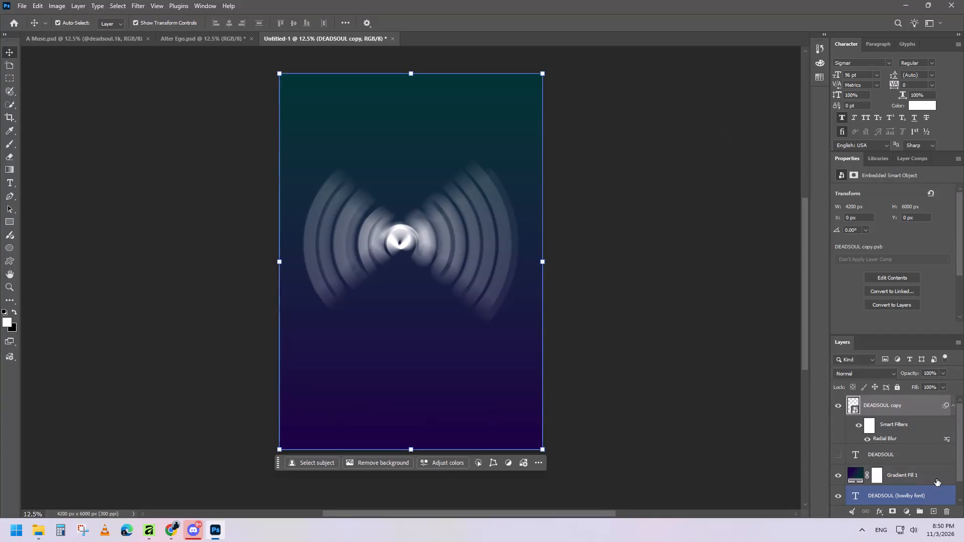
Move the hidden Sigmar DEADSOUL text layer below the Gradient Fill 1 layer and dismiss the Discord notification.
scroll(899, 467, "down", 1)
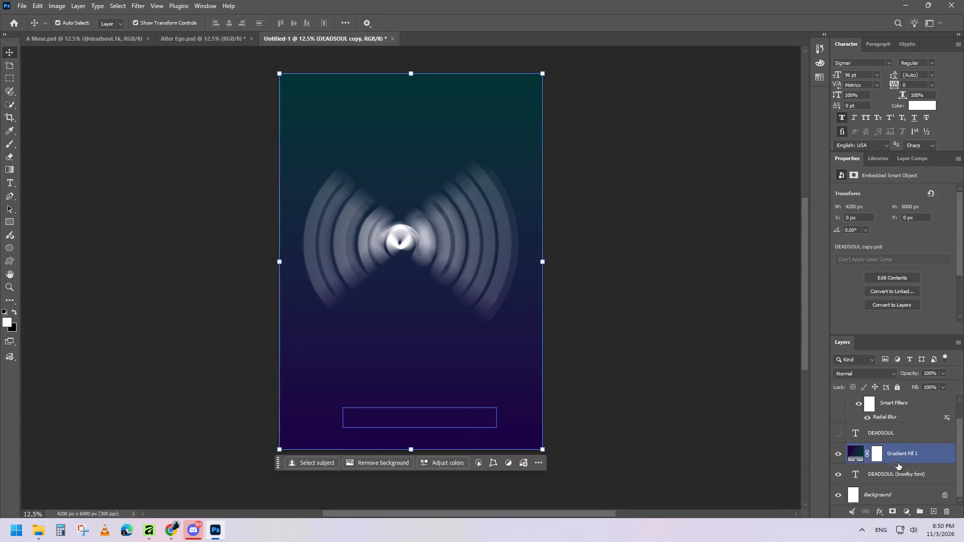
left_click_drag(894, 429, 893, 469)
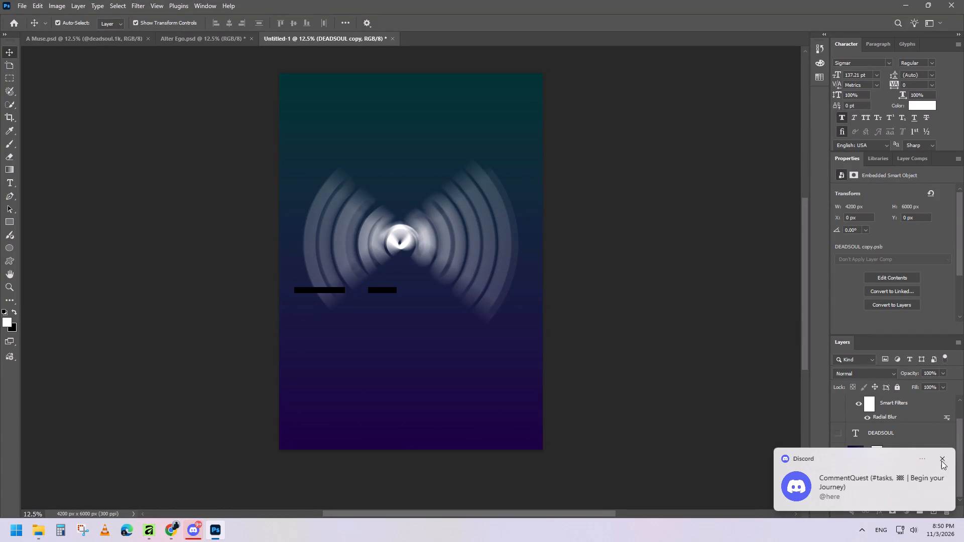
left_click(941, 459)
Set the Radial Blur smart filter amount on the DEADSOUL copy layer to 90.
scroll(894, 456, "up", 3)
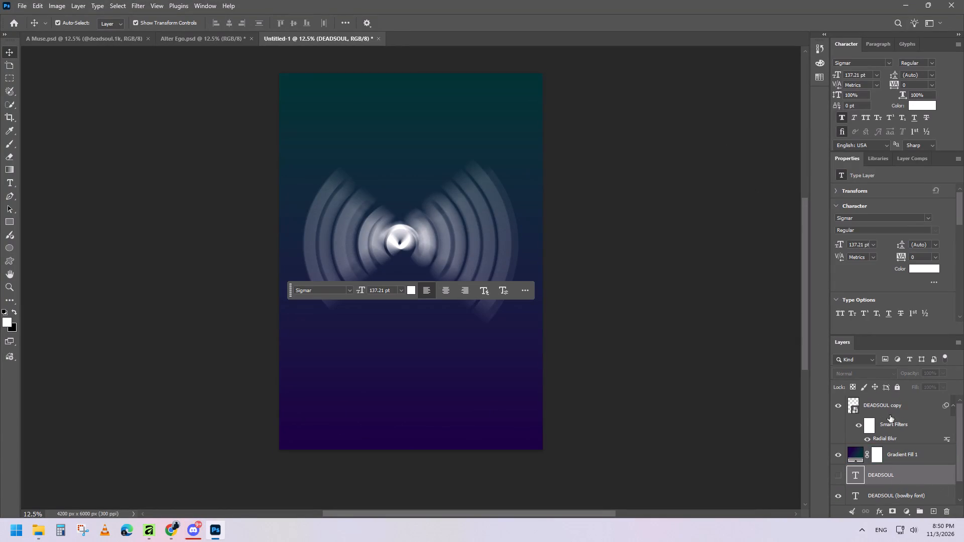
double_click(890, 442)
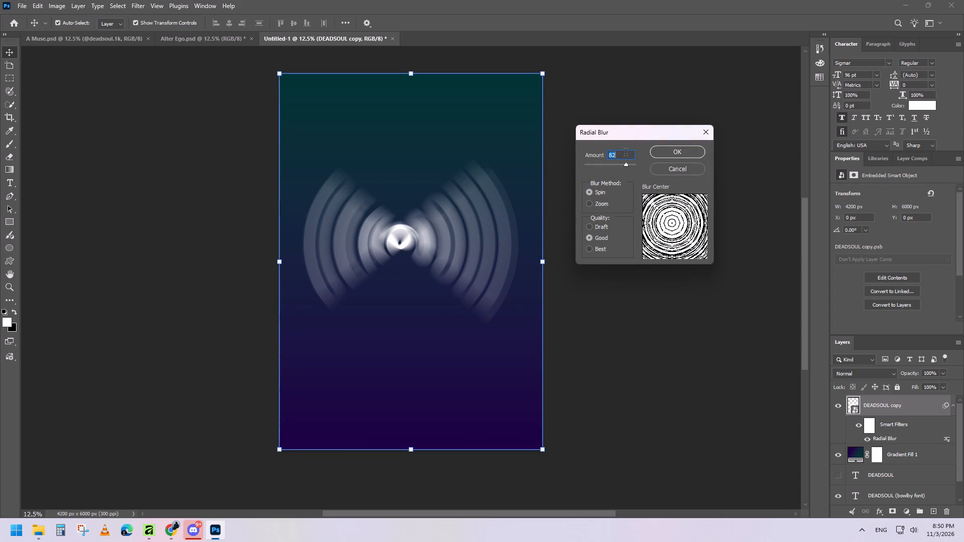
key("Right")
key("BackSpace")
type("90")
key("BackSpace")
key("BackSpace")
key("BackSpace")
type("90")
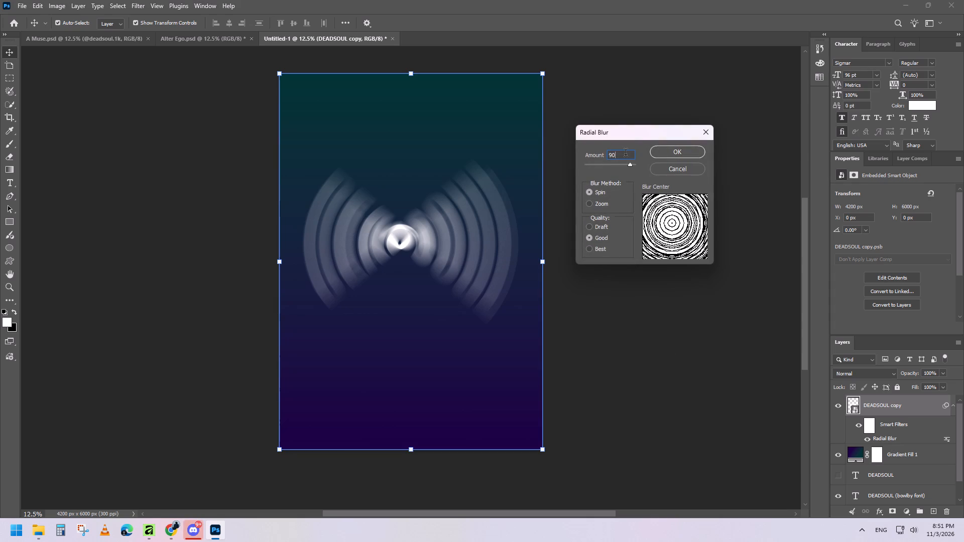
key("Return")
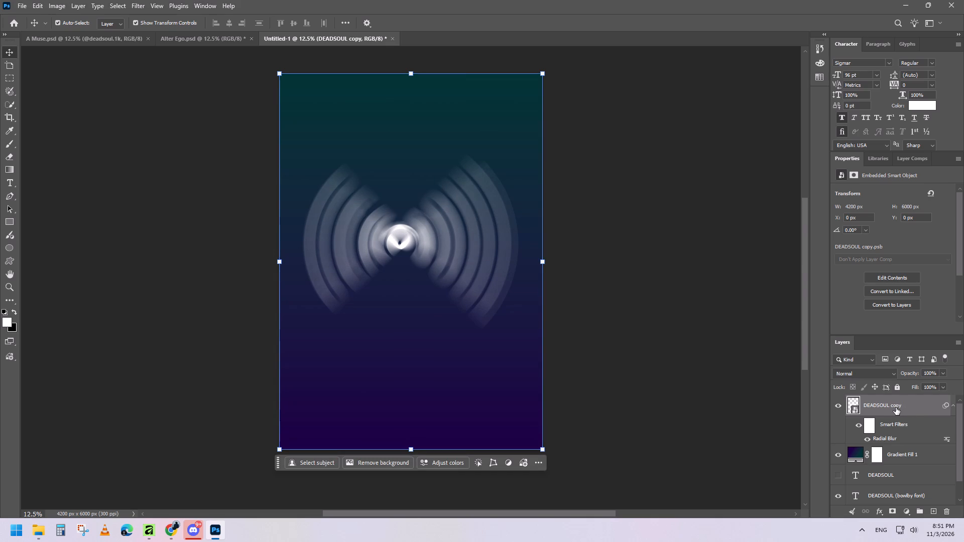
Duplicate the DEADSOUL copy layer and set the duplicate's Radial Blur amount to 75.
key("ctrl+j")
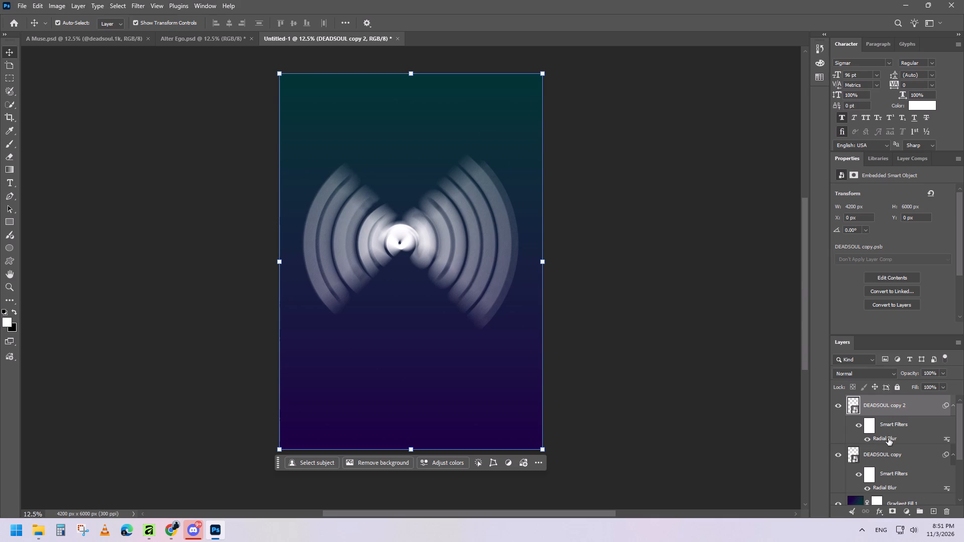
double_click(888, 438)
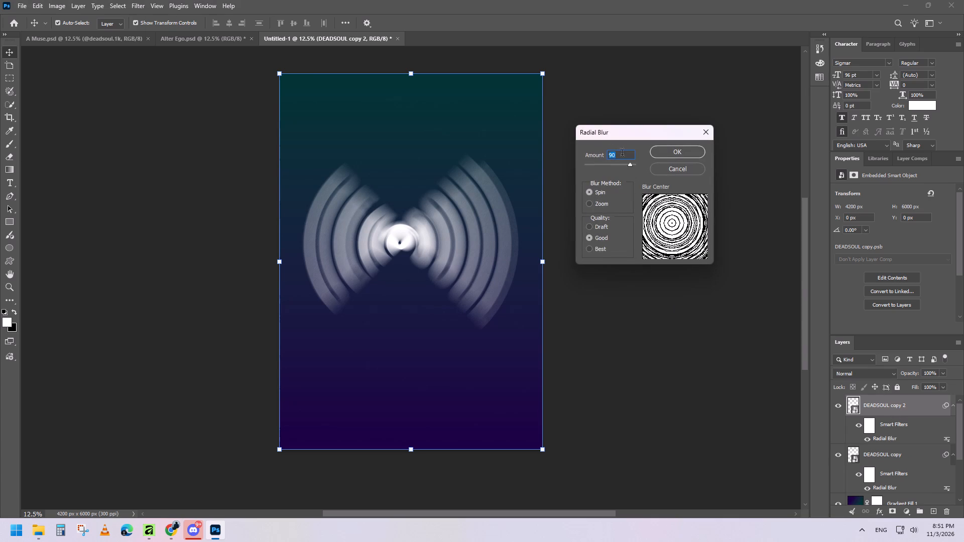
key("Right")
key("BackSpace")
key("BackSpace")
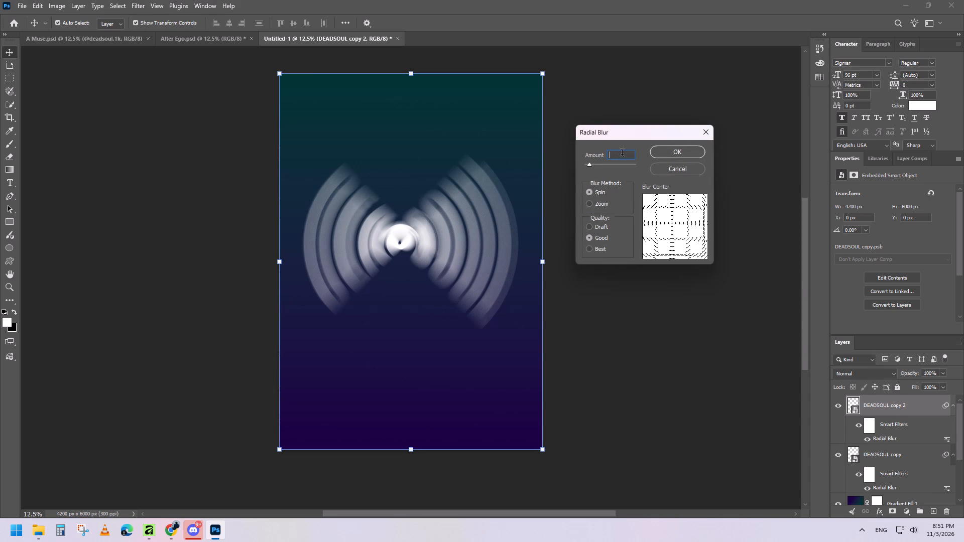
type("75")
key("Return")
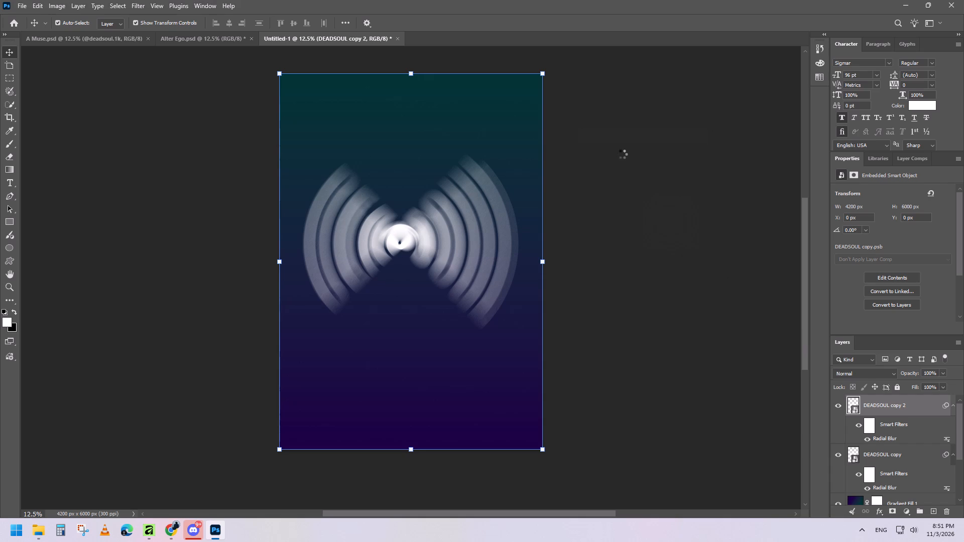
Rename the new top duplicate layer as DEADSOUL 75.
double_click(905, 408)
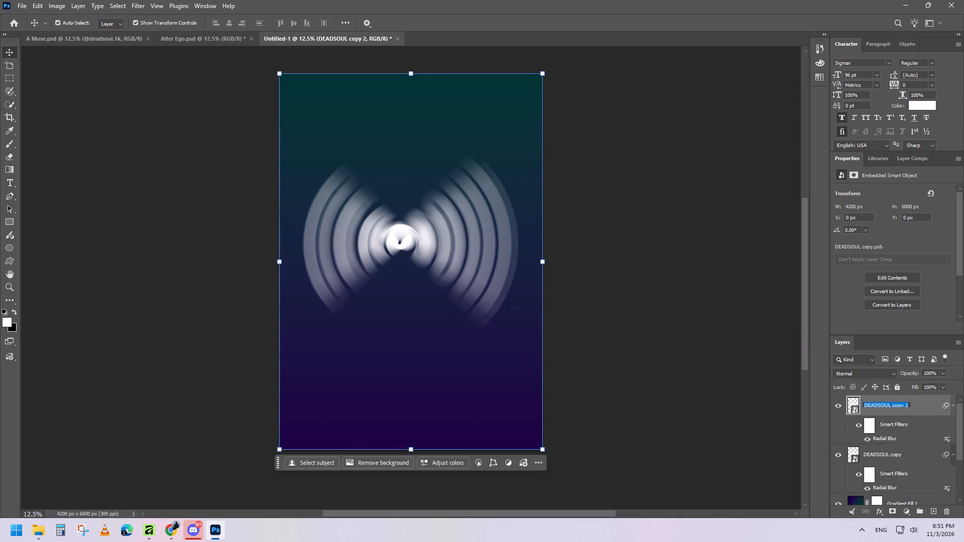
left_click(910, 405)
key("BackSpace")
key("BackSpace")
key("BackSpace")
key("BackSpace")
key("BackSpace")
key("BackSpace")
key("BackSpace")
key("space")
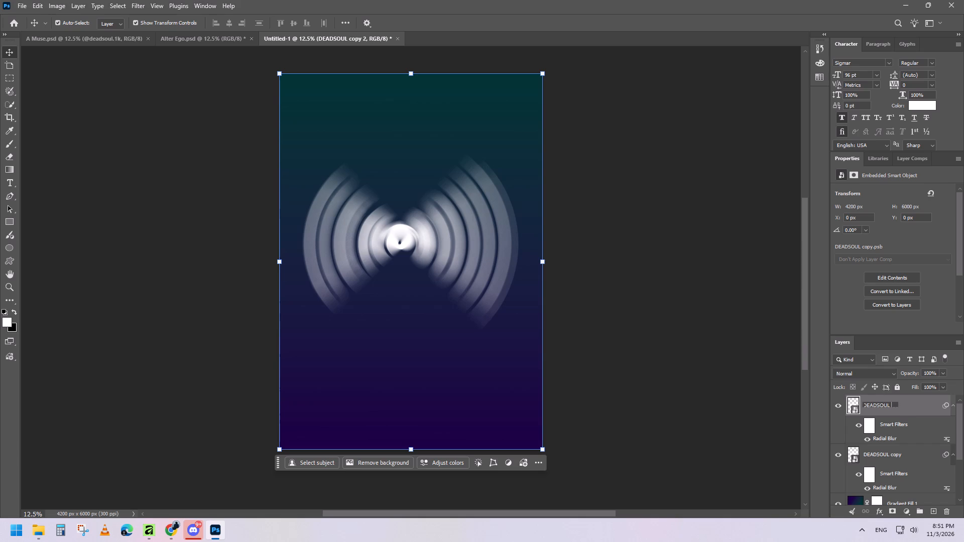
type("75")
key("Return")
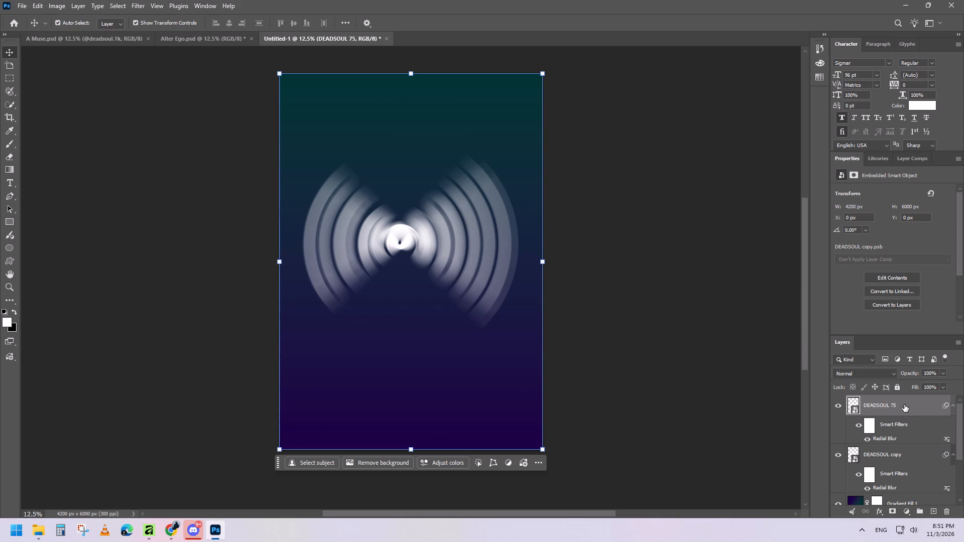
Duplicate the DEADSOUL 75 layer and set the duplicate's Radial Blur amount to 63.
key("ctrl+j")
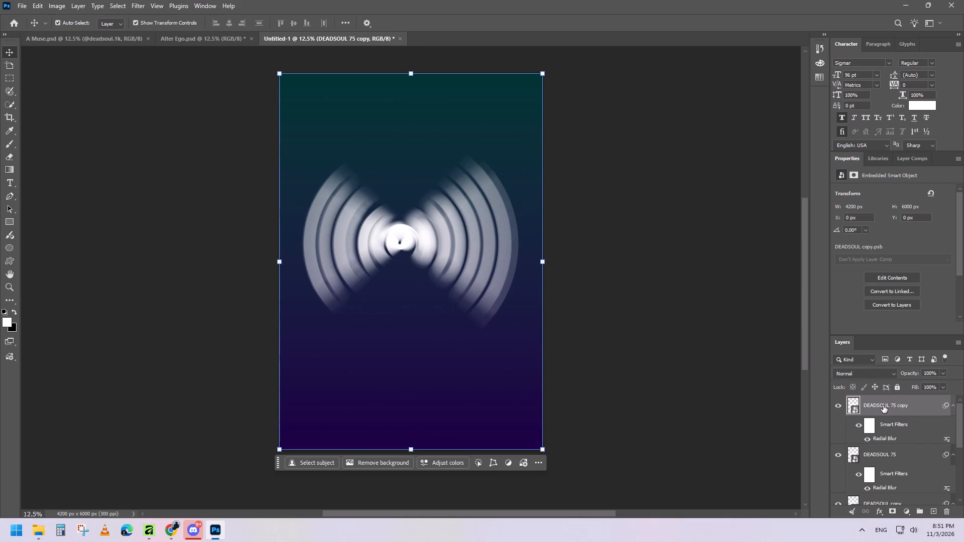
double_click(886, 439)
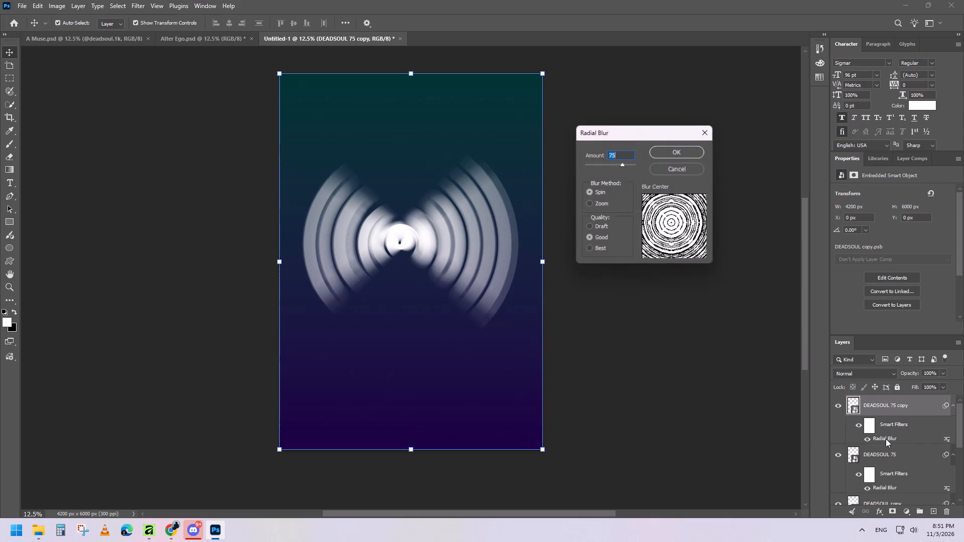
key("Right")
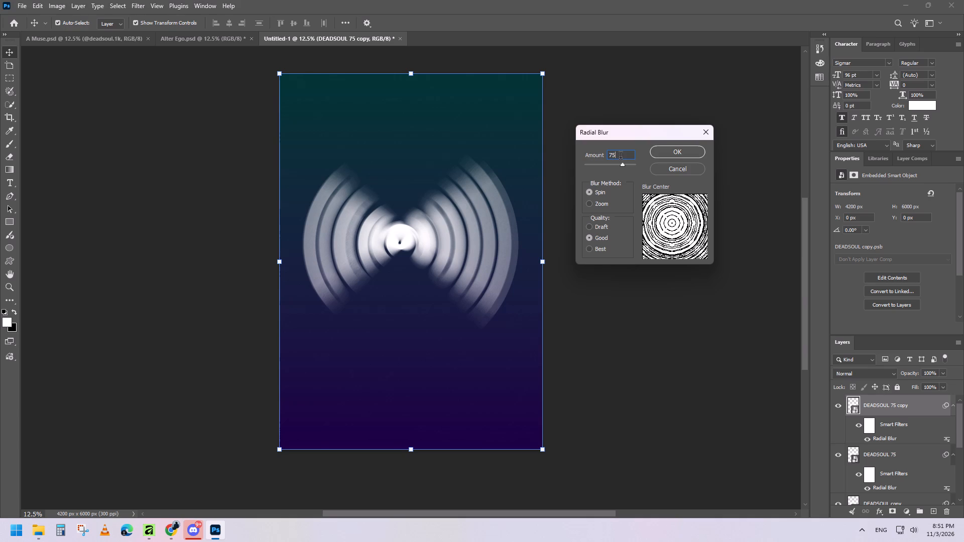
key("BackSpace")
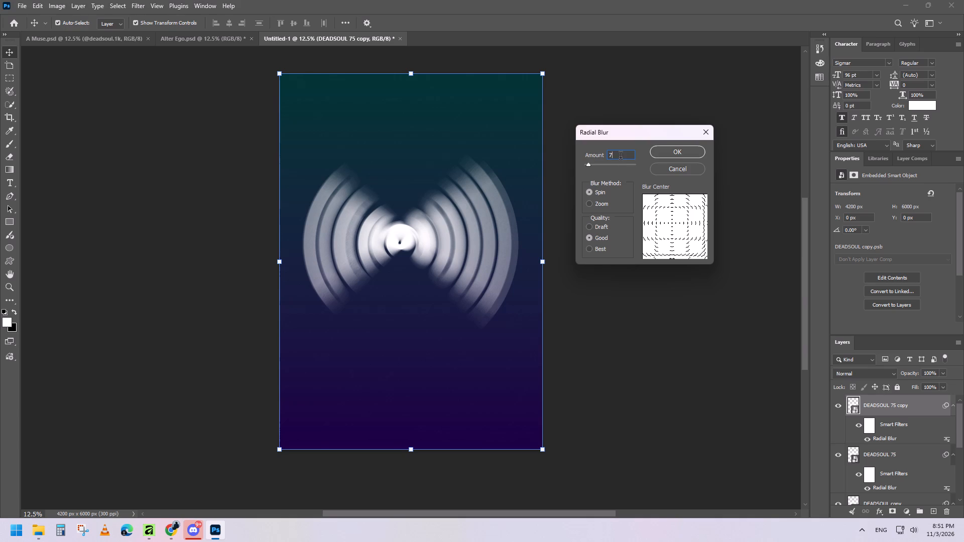
key("BackSpace")
type("63")
left_click(684, 148)
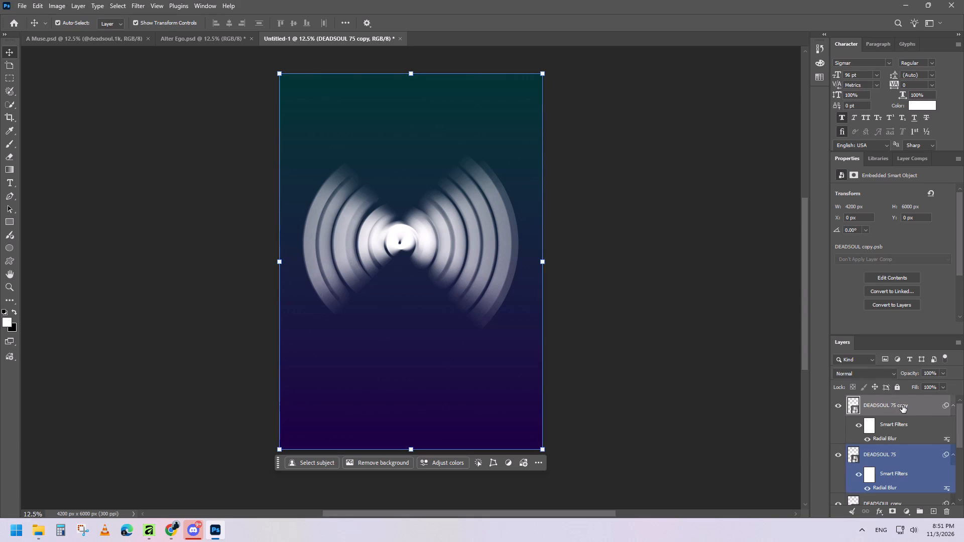
Rename the duplicate of DEADSOUL 75 as DEADSOUL 63.
double_click(902, 405)
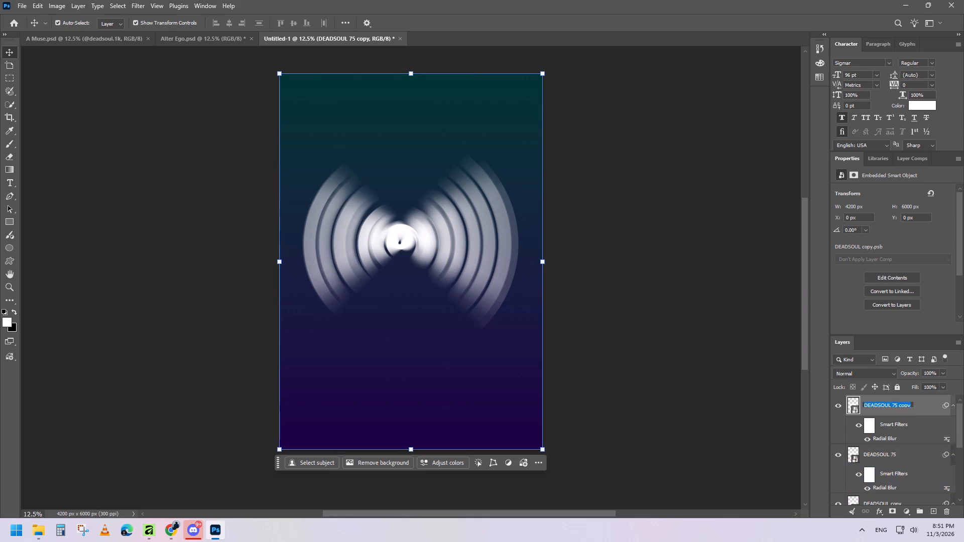
left_click(910, 406)
key("BackSpace")
key("BackSpace")
key("BackSpace")
key("BackSpace")
key("BackSpace")
key("BackSpace")
key("BackSpace")
type("63")
key("Return")
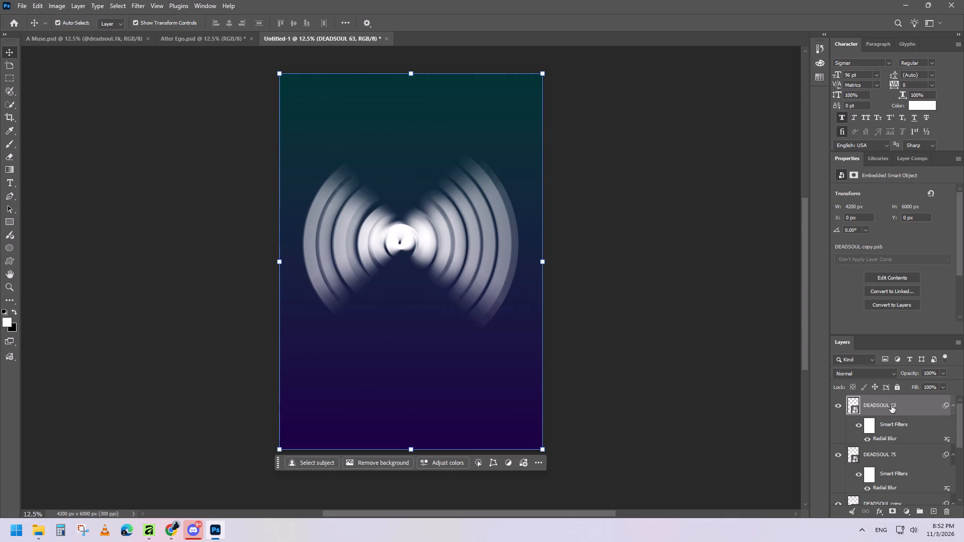
Duplicate the DEADSOUL 63 layer and set the duplicate's Radial Blur amount to 23.
key("ctrl+j")
double_click(891, 440)
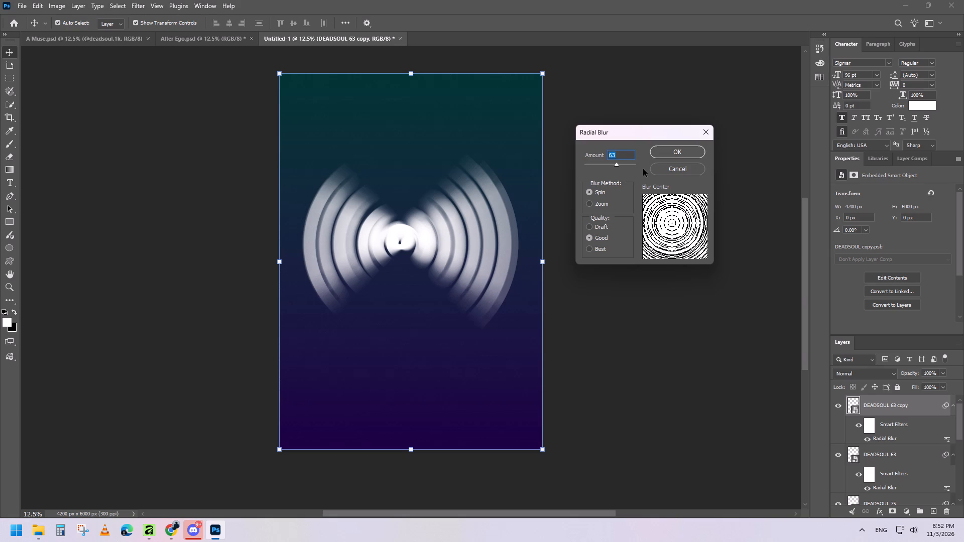
type("23")
left_click(684, 151)
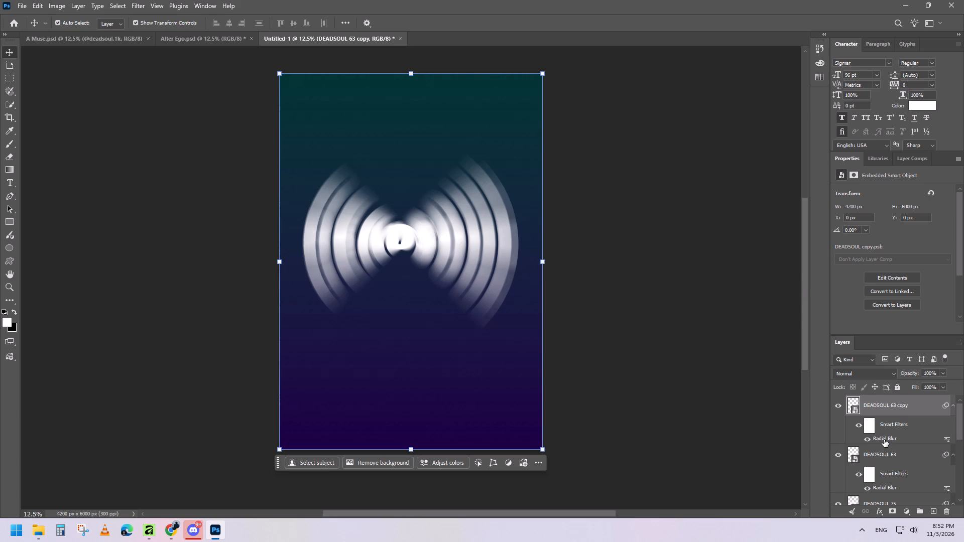
Edit the Radial Blur smart filter on the DEADSOUL 63 duplicate again, readjusting its blur amount.
scroll(884, 437, "up", 1)
double_click(886, 439)
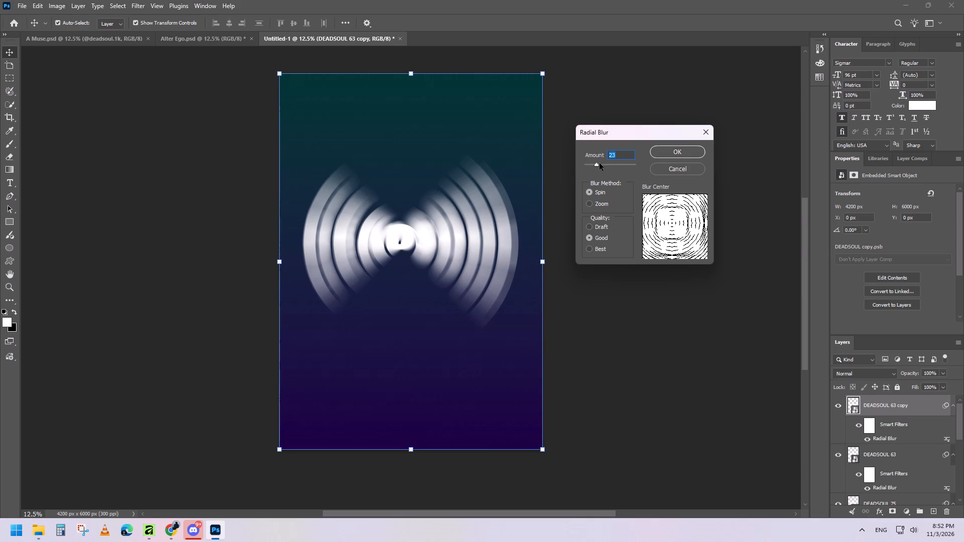
left_click(596, 165)
left_click(692, 147)
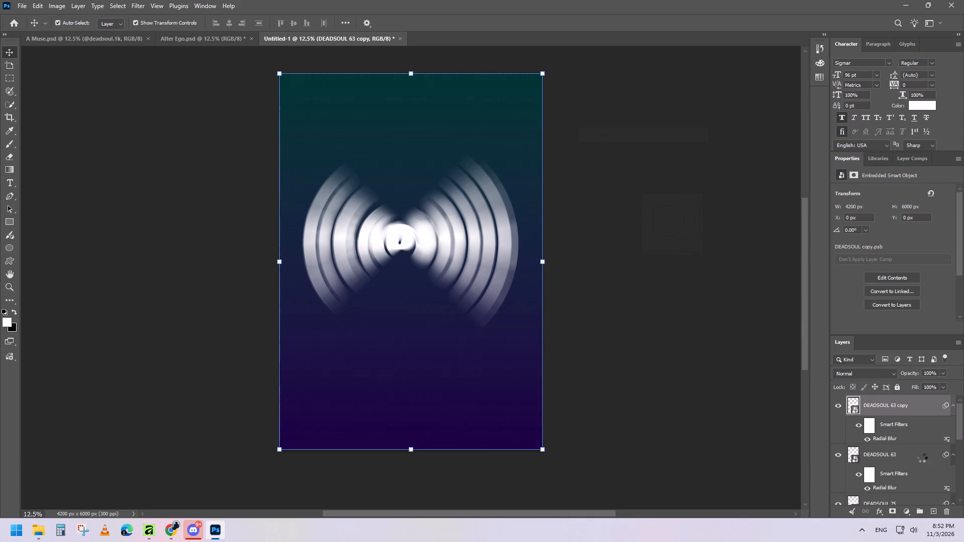
Rename the duplicate of DEADSOUL 63 as DEADSOUL 16.
scroll(898, 409, "up", 3)
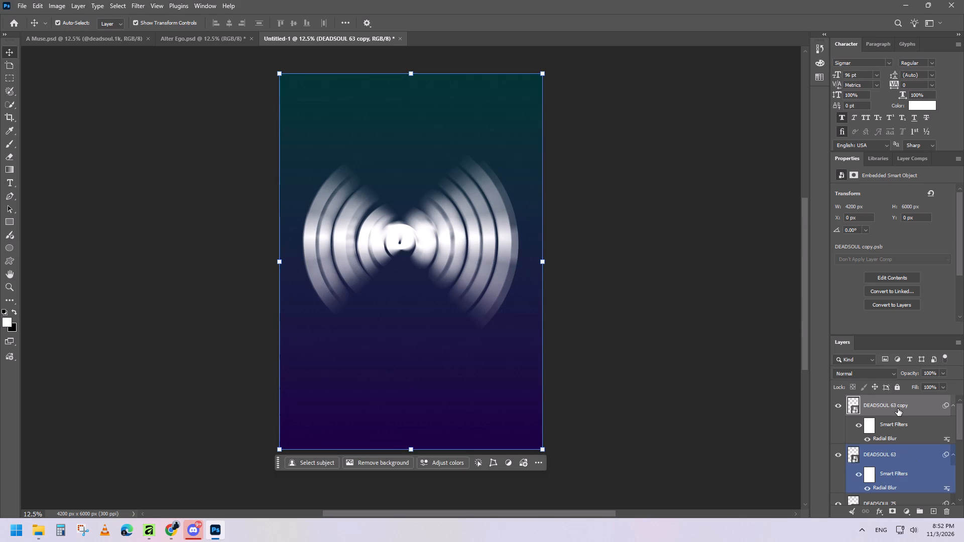
double_click(899, 405)
left_click(898, 404)
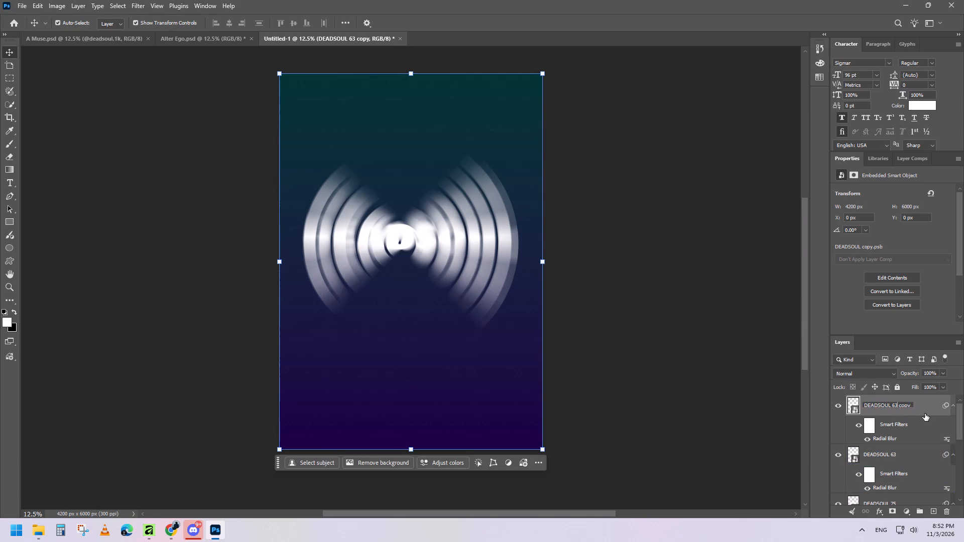
key("BackSpace")
key("BackSpace")
type("16")
key("Delete")
key("Delete")
key("Delete")
key("Delete")
key("Delete")
key("Return")
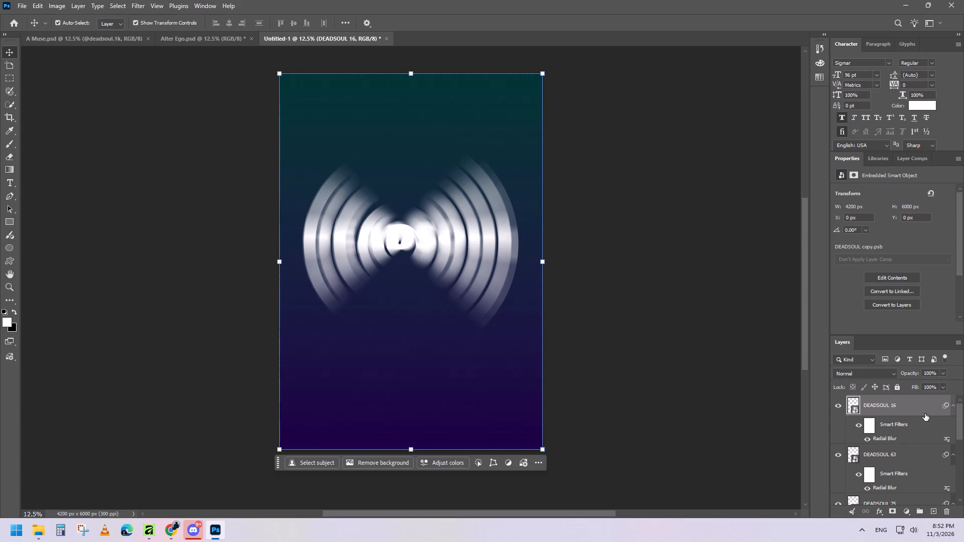
Duplicate the DEADSOUL 16 layer and rename the duplicate as DEADSOUL 1.
key("ctrl+j")
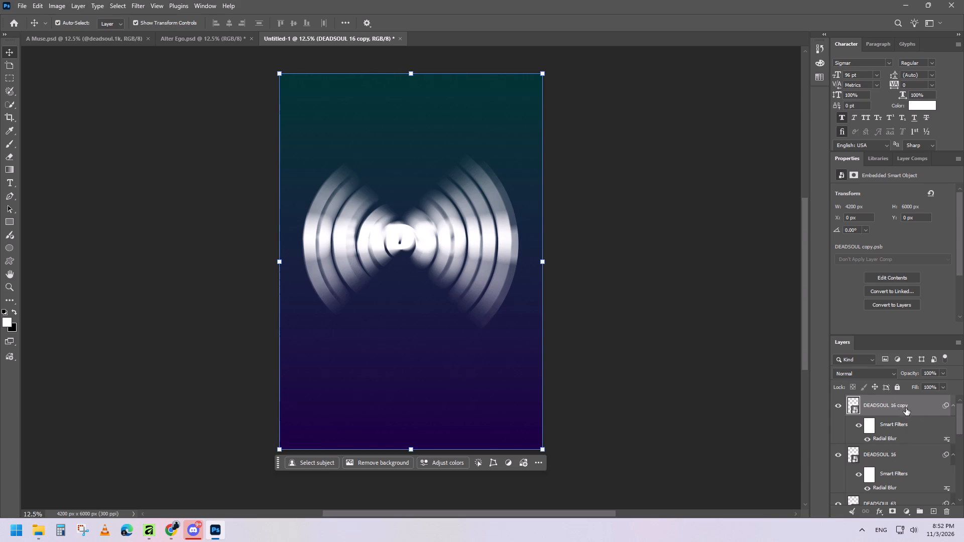
double_click(902, 406)
key("Right")
key("BackSpace")
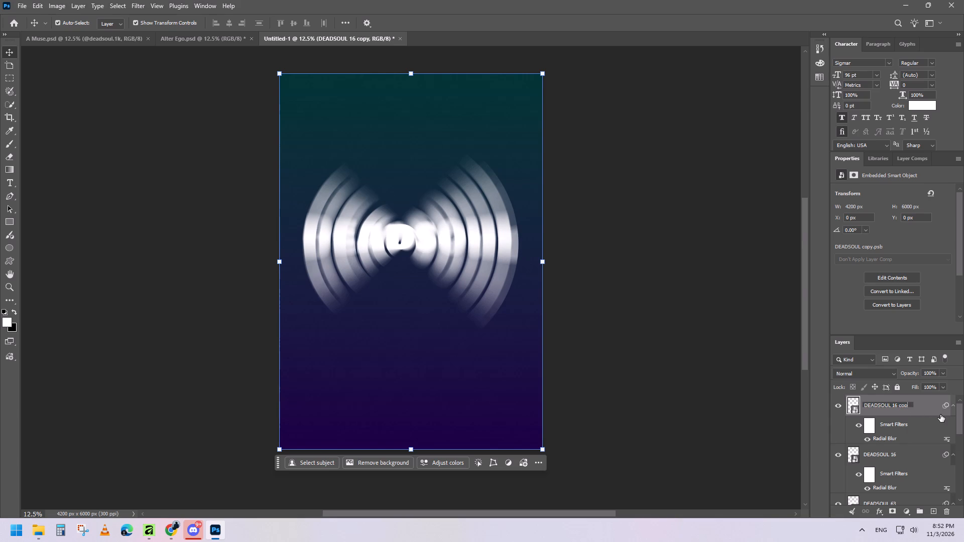
key("BackSpace")
key("BackSpace")
key("BackSpace")
key("BackSpace")
key("BackSpace")
key("Return")
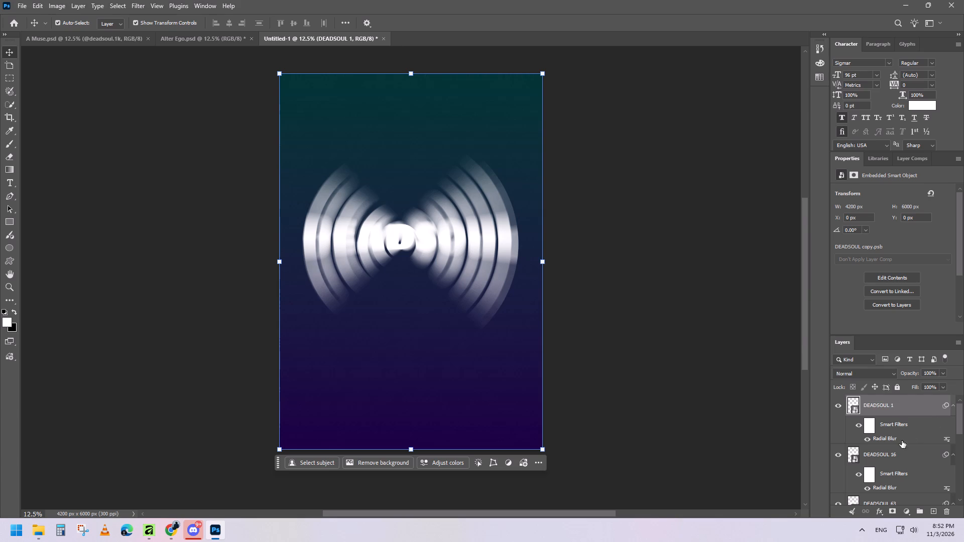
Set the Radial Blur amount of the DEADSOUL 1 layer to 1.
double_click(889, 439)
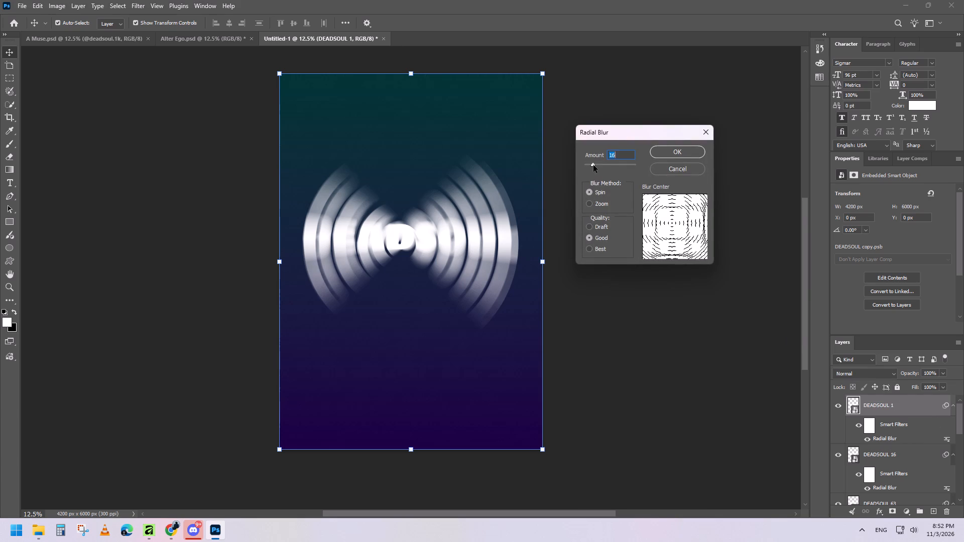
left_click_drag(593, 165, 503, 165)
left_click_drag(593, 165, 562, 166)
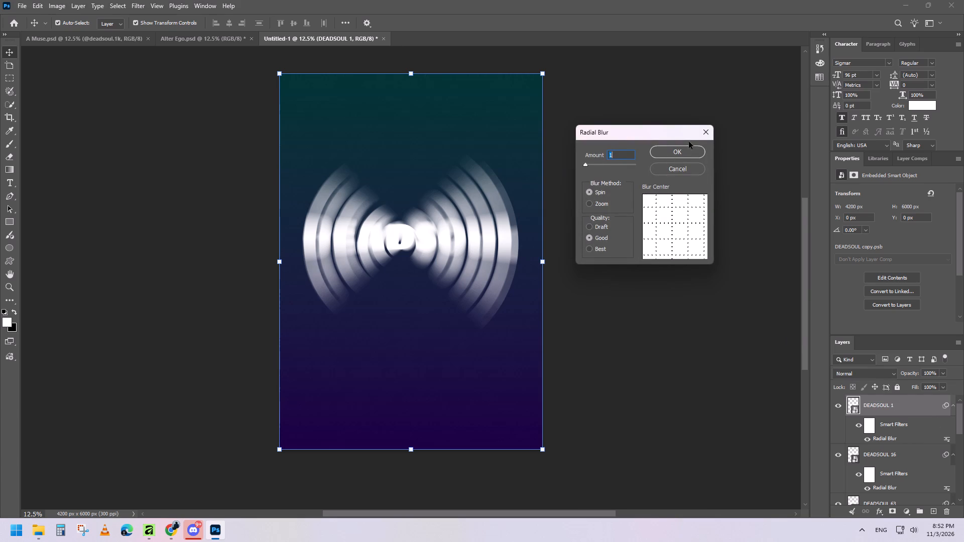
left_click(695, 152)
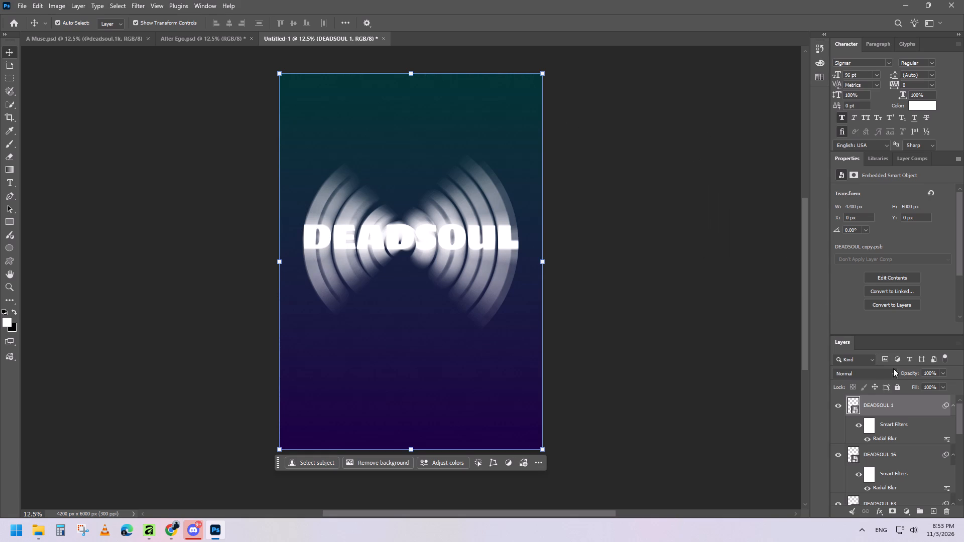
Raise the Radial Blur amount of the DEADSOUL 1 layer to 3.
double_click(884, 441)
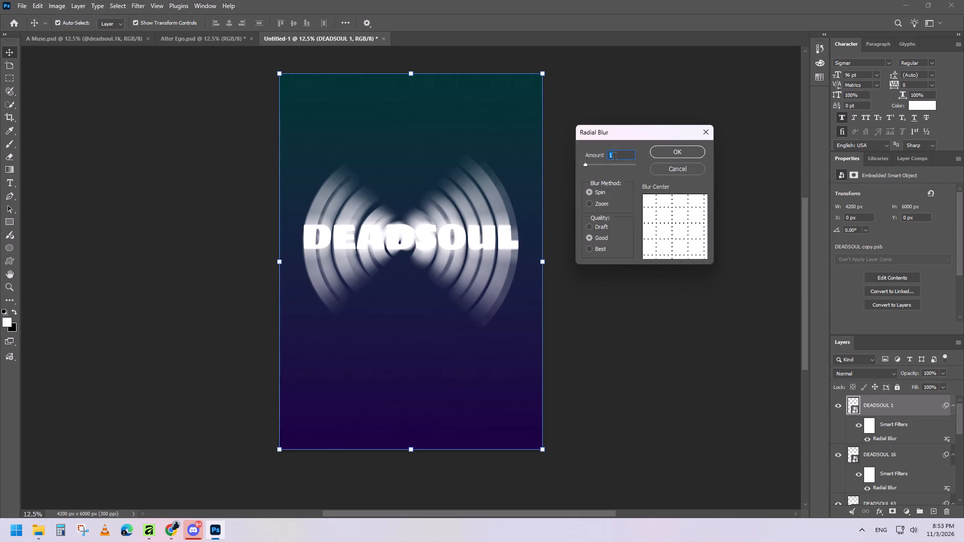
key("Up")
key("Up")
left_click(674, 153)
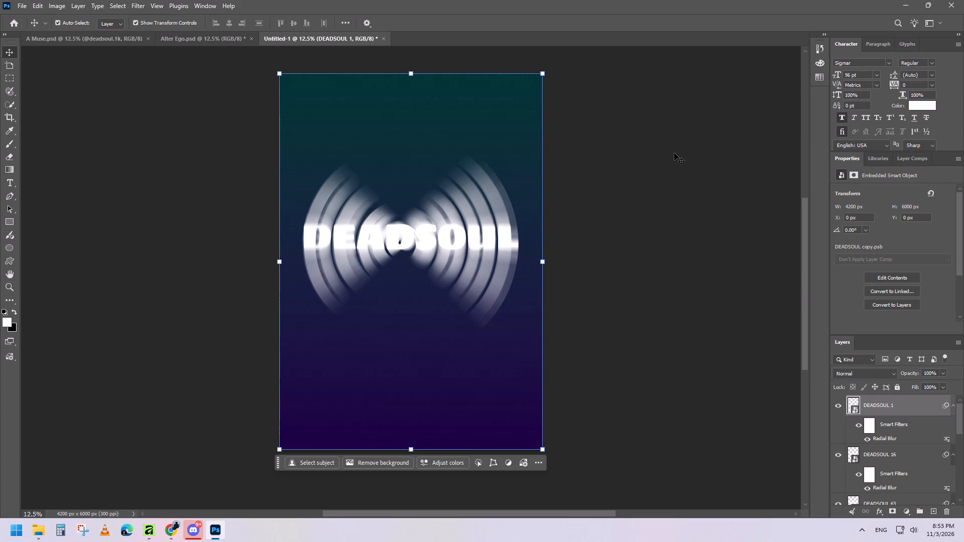
Lower the Radial Blur amount of the DEADSOUL 1 layer by one, to 2.
double_click(888, 437)
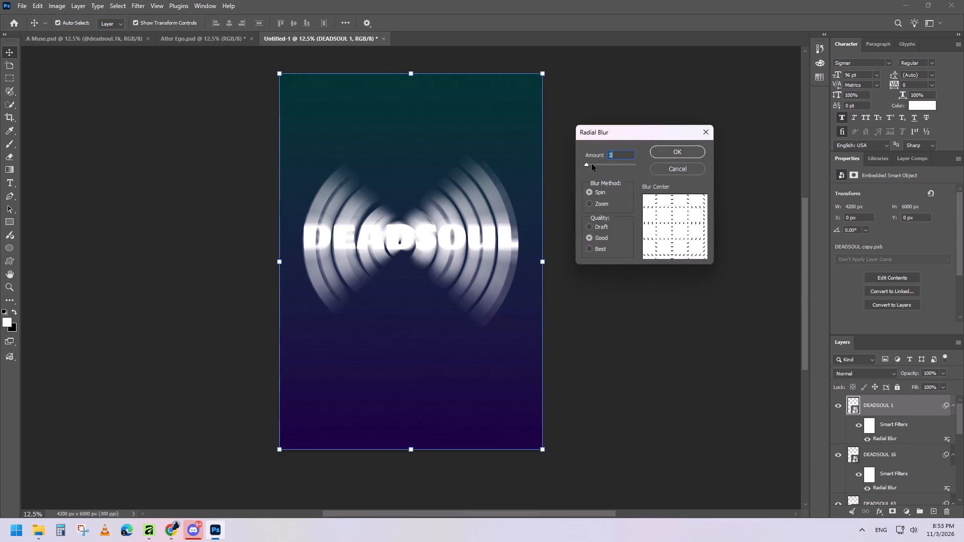
left_click(615, 152)
left_click(618, 156)
key("Down")
left_click(680, 155)
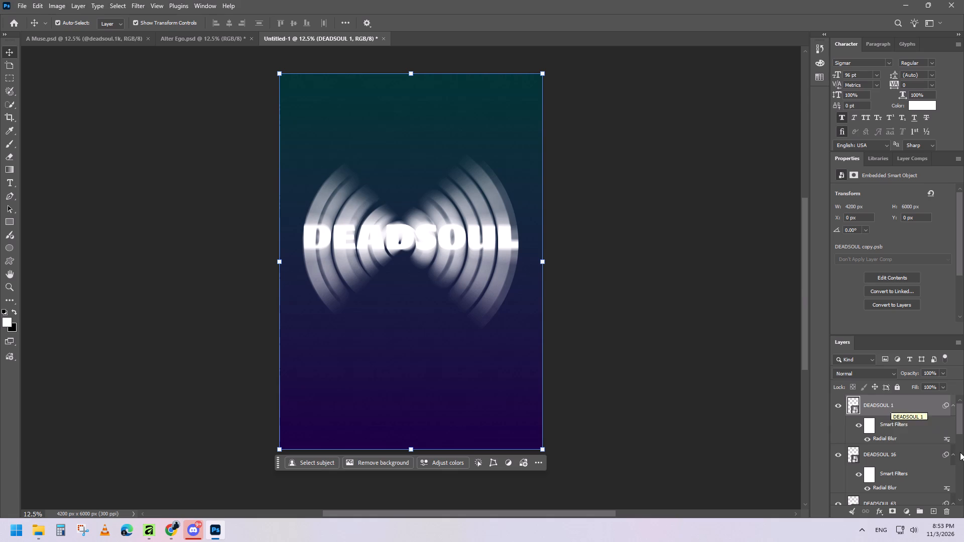
Add a Solid Color fill layer directly above the DEADSOUL 75 layer.
scroll(919, 428, "down", 4)
scroll(926, 433, "up", 11)
scroll(923, 432, "down", 5)
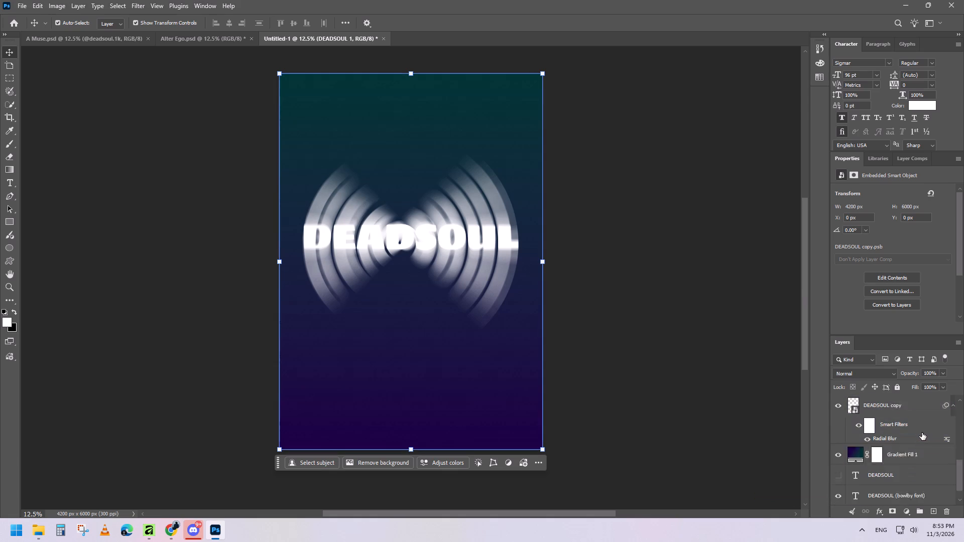
scroll(922, 433, "down", 2)
scroll(920, 481, "up", 1)
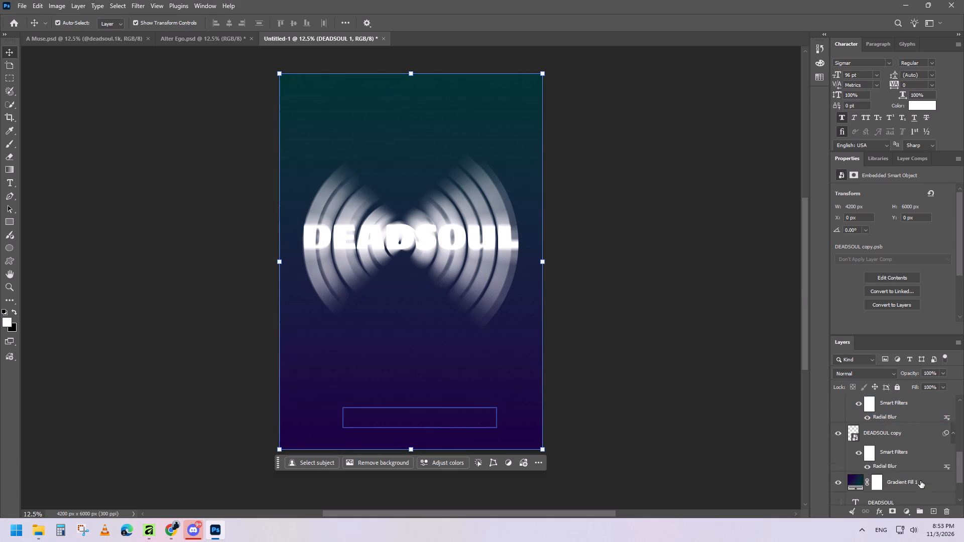
scroll(920, 481, "up", 1)
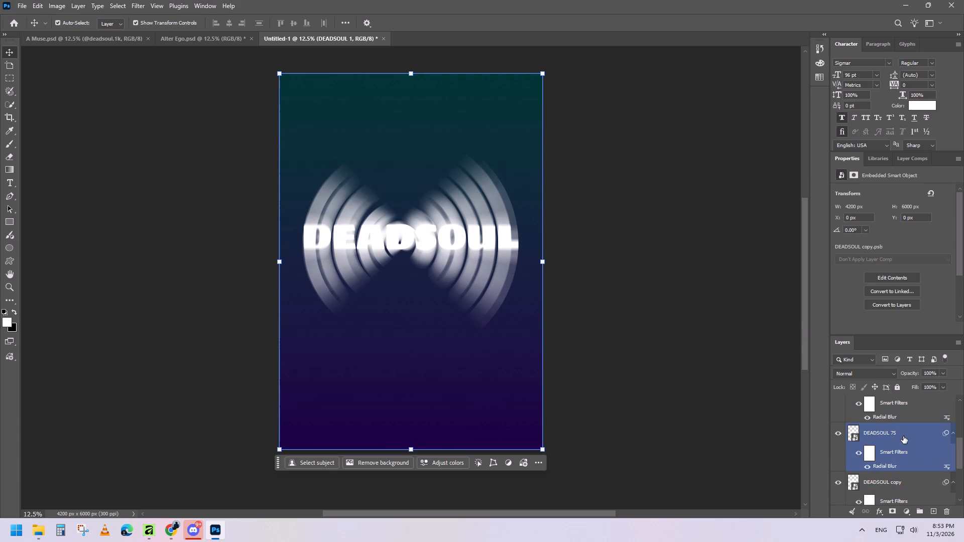
left_click(903, 436)
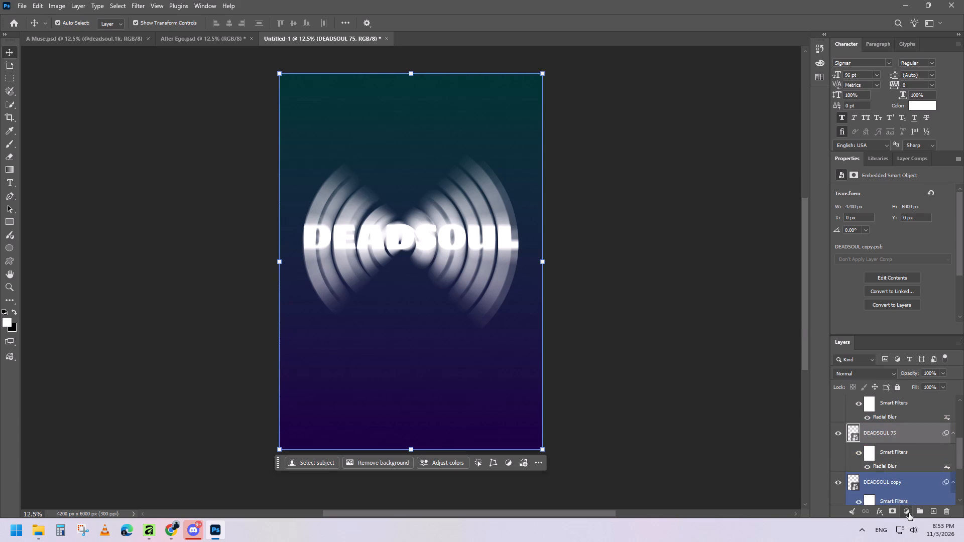
left_click(909, 513)
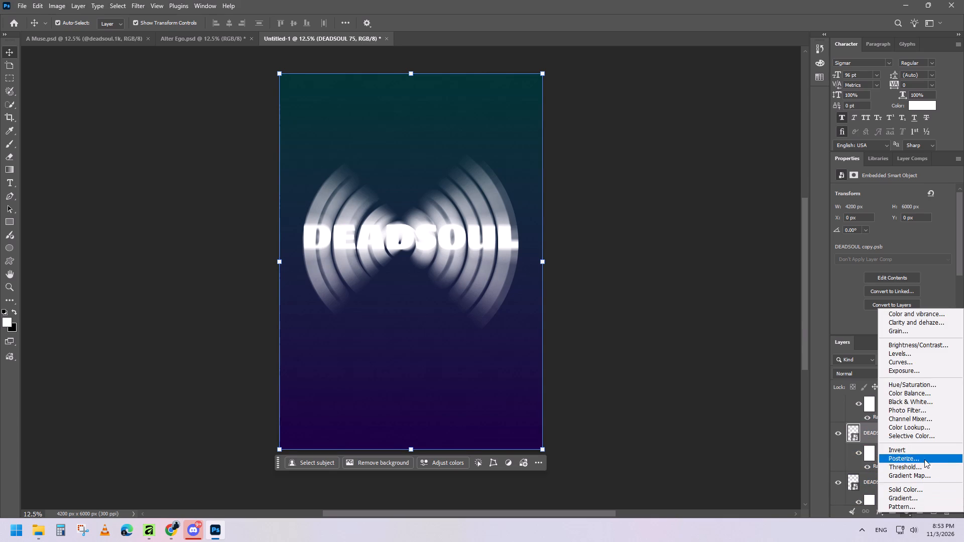
left_click(925, 487)
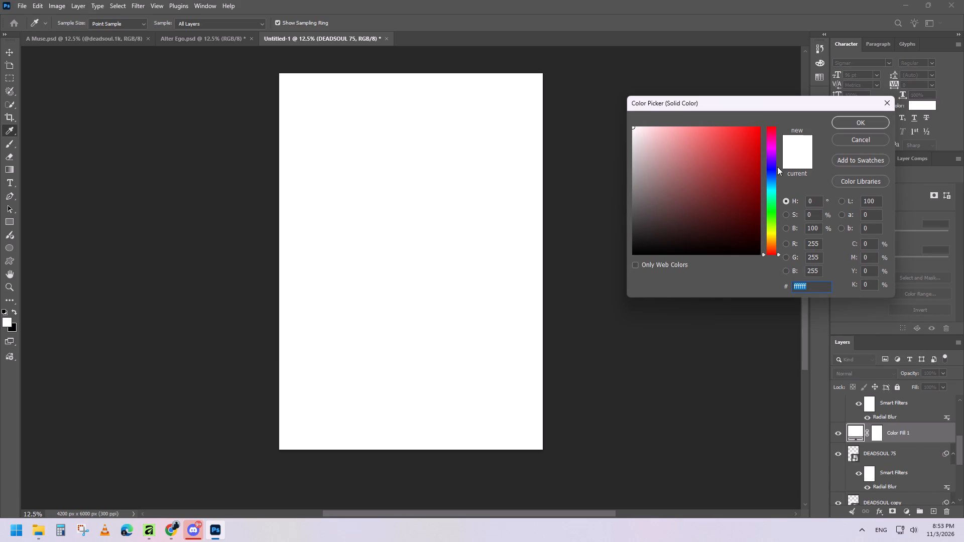
Try blue and magenta shades for the solid colour fill and settle on a dark red.
left_click_drag(774, 179, 776, 170)
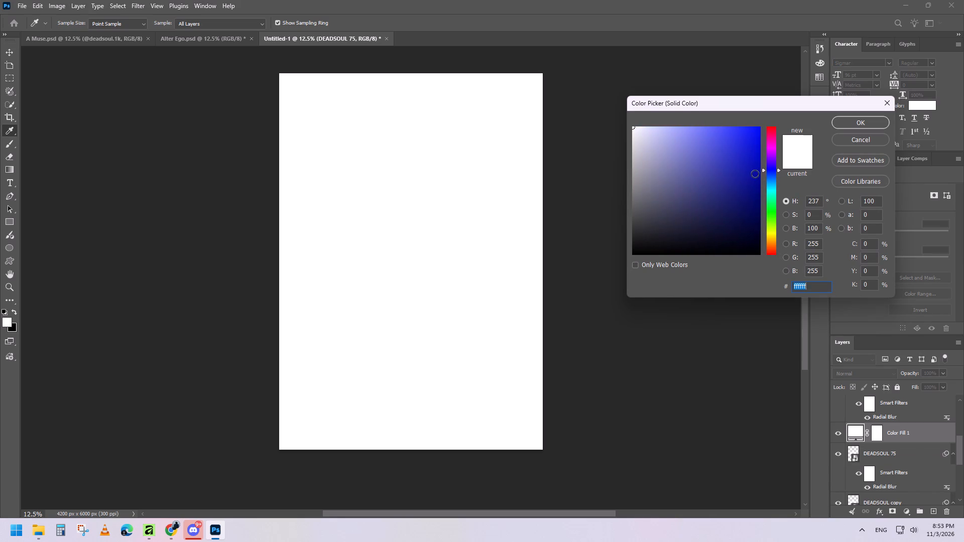
left_click_drag(755, 174, 756, 182)
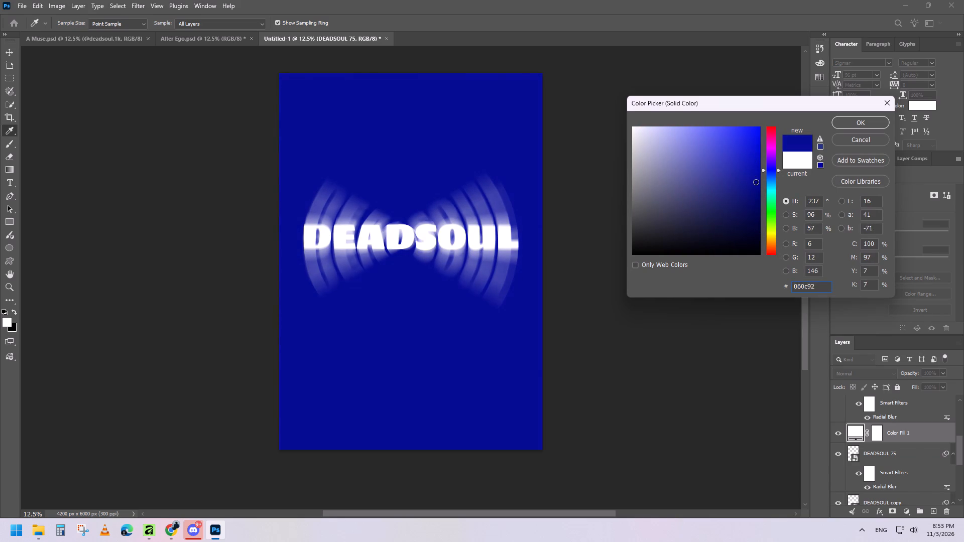
left_click_drag(756, 182, 755, 158)
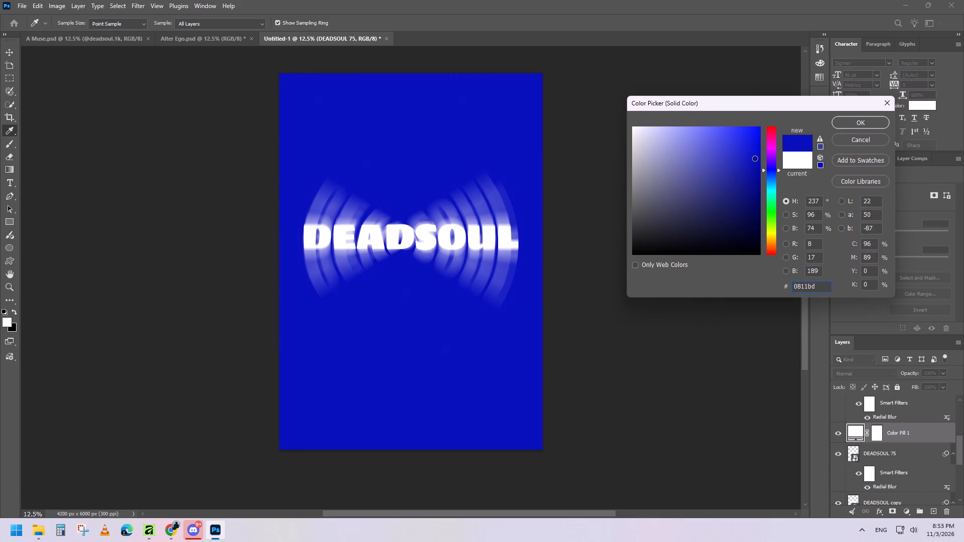
left_click_drag(755, 158, 757, 153)
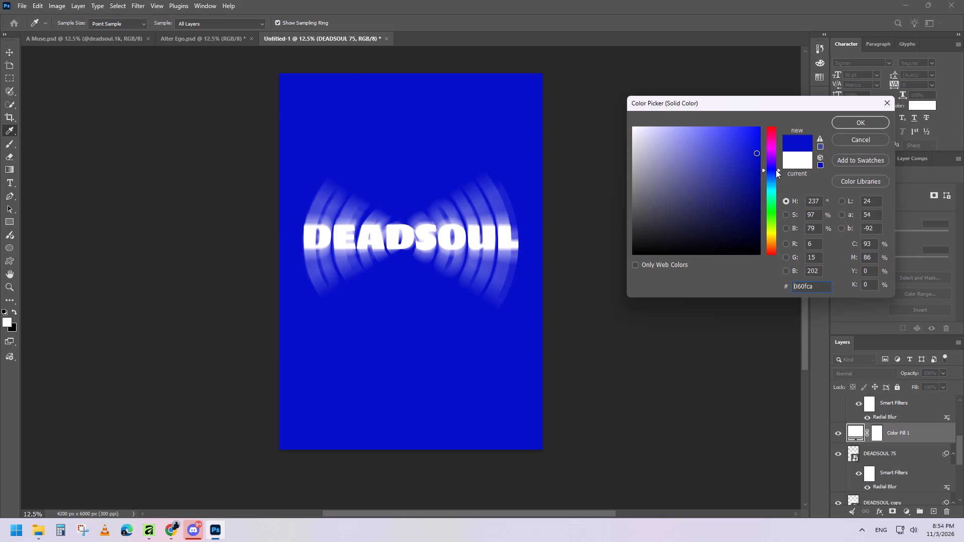
left_click_drag(778, 170, 774, 141)
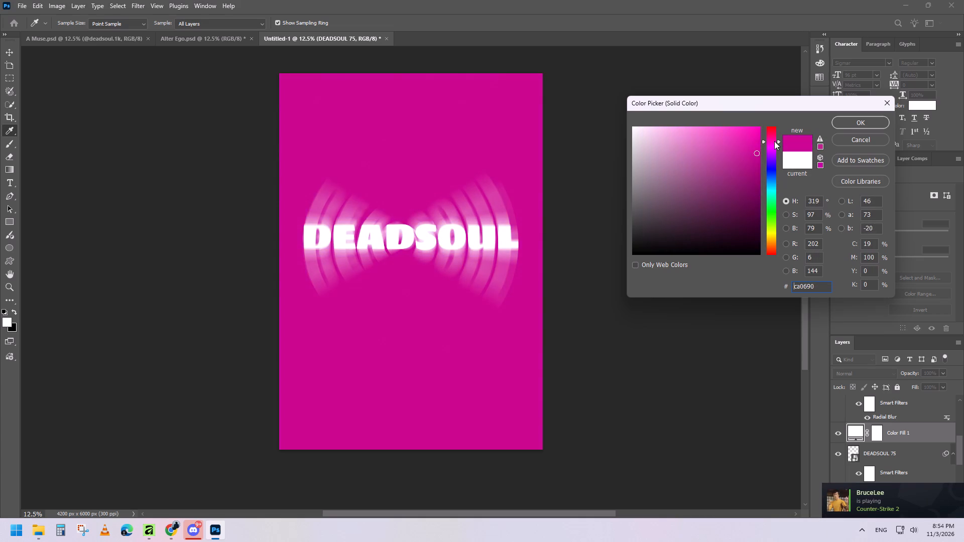
left_click_drag(774, 141, 775, 144)
left_click_drag(775, 144, 775, 130)
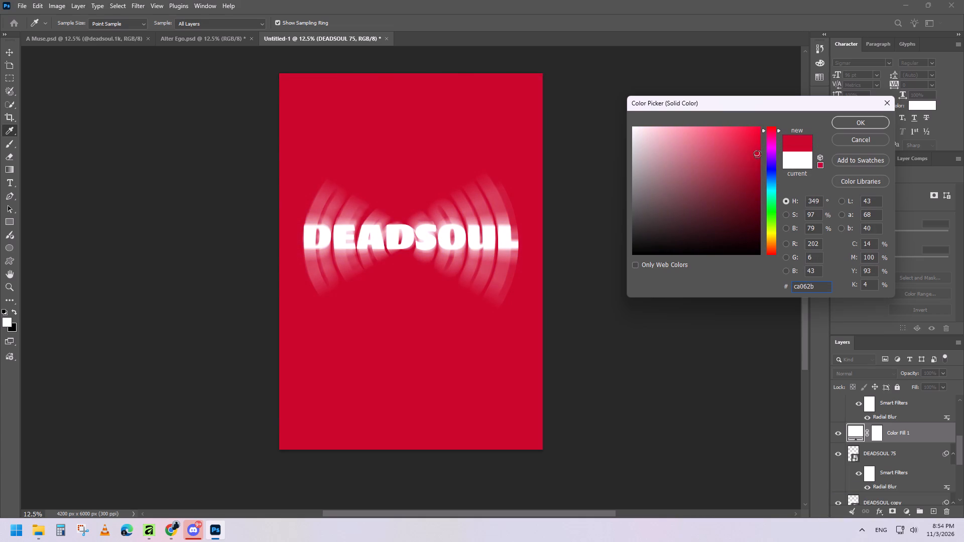
left_click_drag(757, 154, 759, 192)
left_click(858, 122)
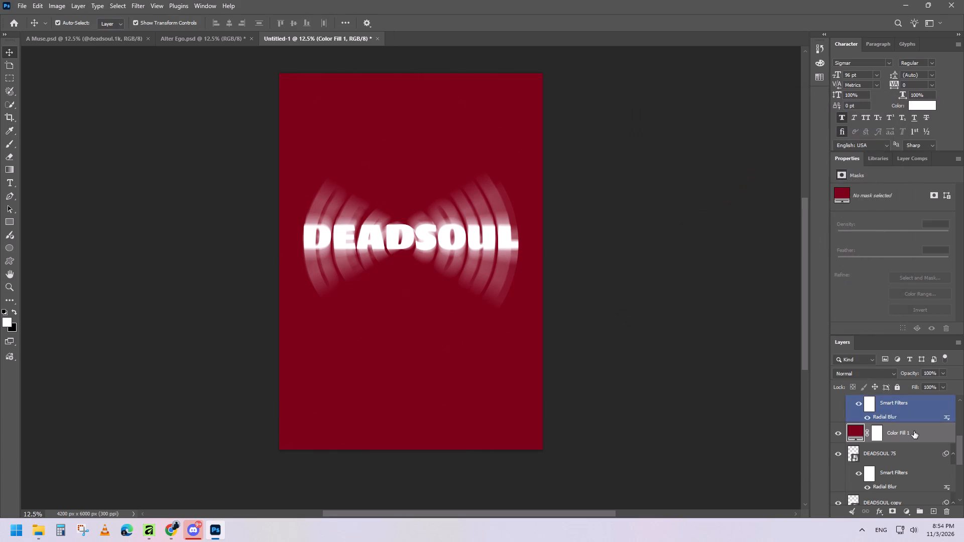
Convert the dark red Color Fill 1 layer to a smart object.
right_click(901, 433)
left_click(907, 361)
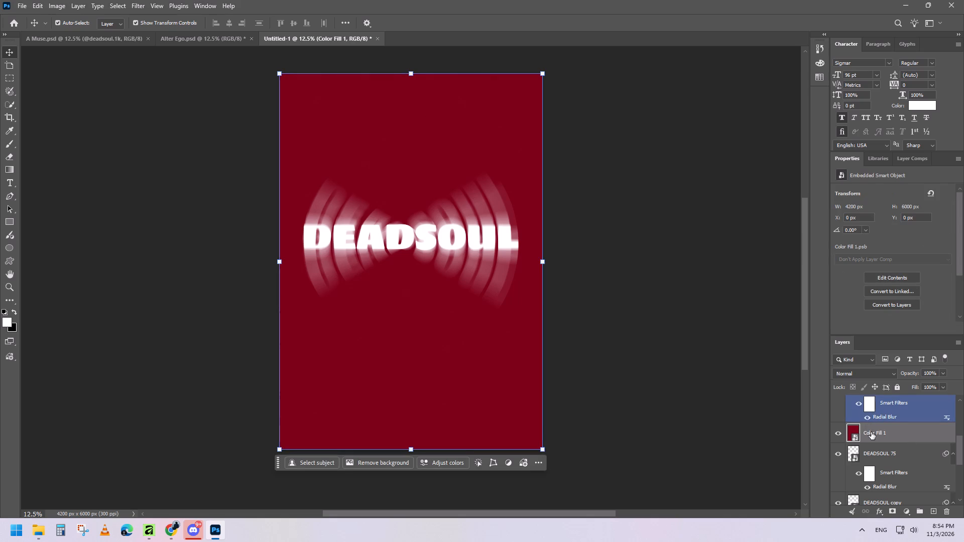
Open the Filter Gallery for the Color Fill 1 smart object and delete the Texturizer effect from the stack.
left_click(138, 4)
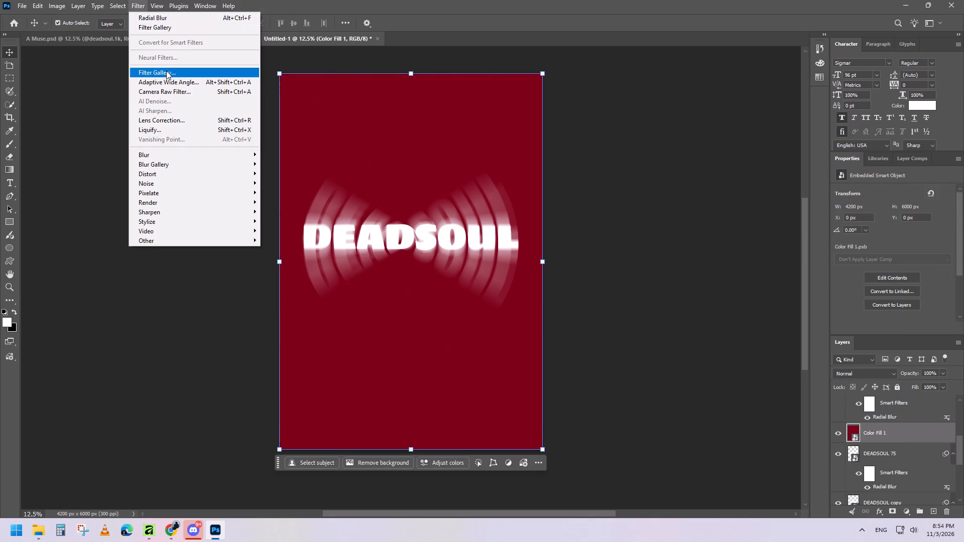
left_click(166, 71)
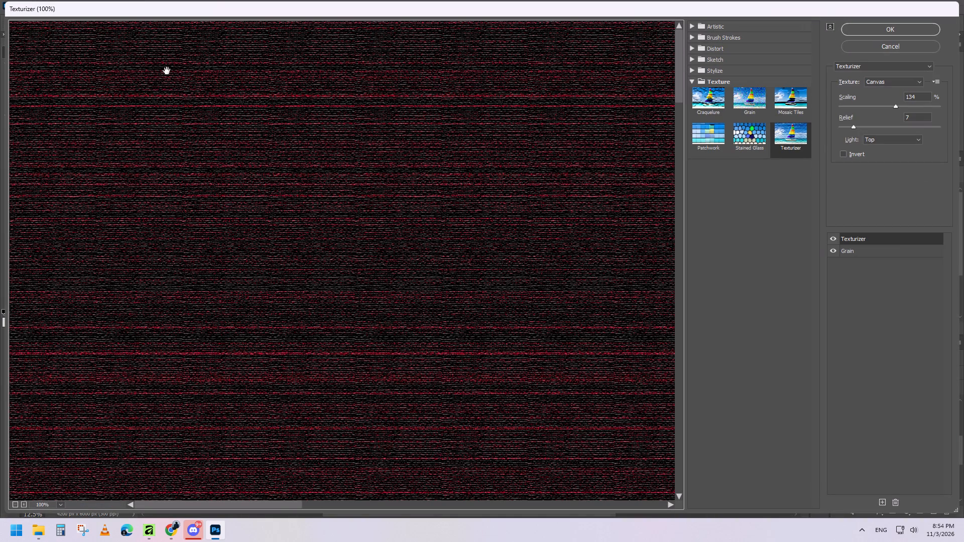
left_click(894, 503)
left_click(887, 242)
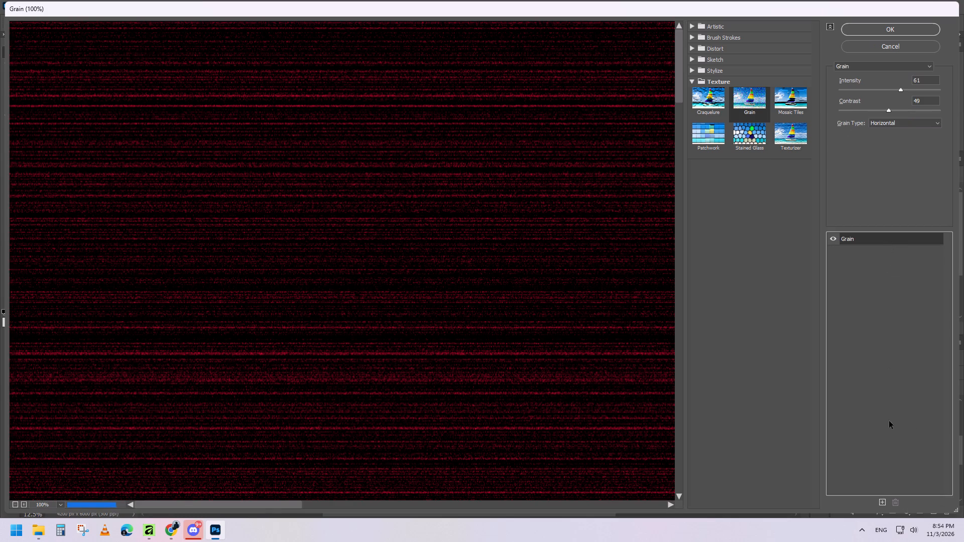
left_click(877, 239)
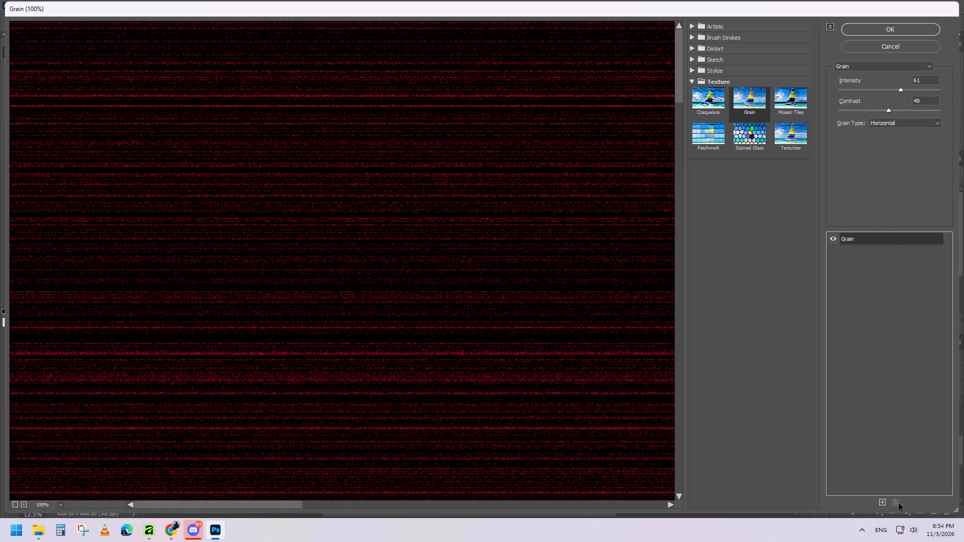
left_click(899, 504)
Browse the filter categories and replace the Grain effect with Halftone Pattern from the Sketch group.
left_click(691, 81)
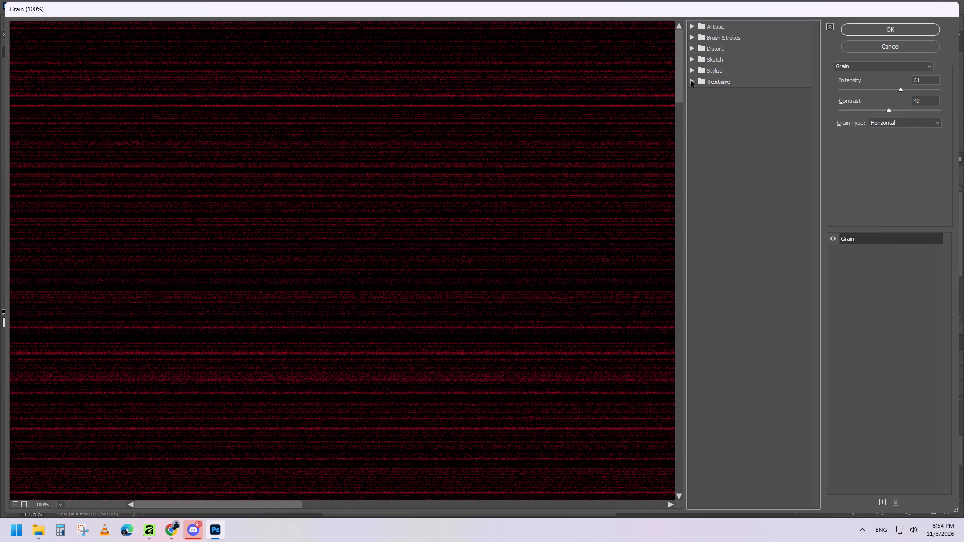
left_click(720, 36)
left_click(714, 39)
left_click(712, 27)
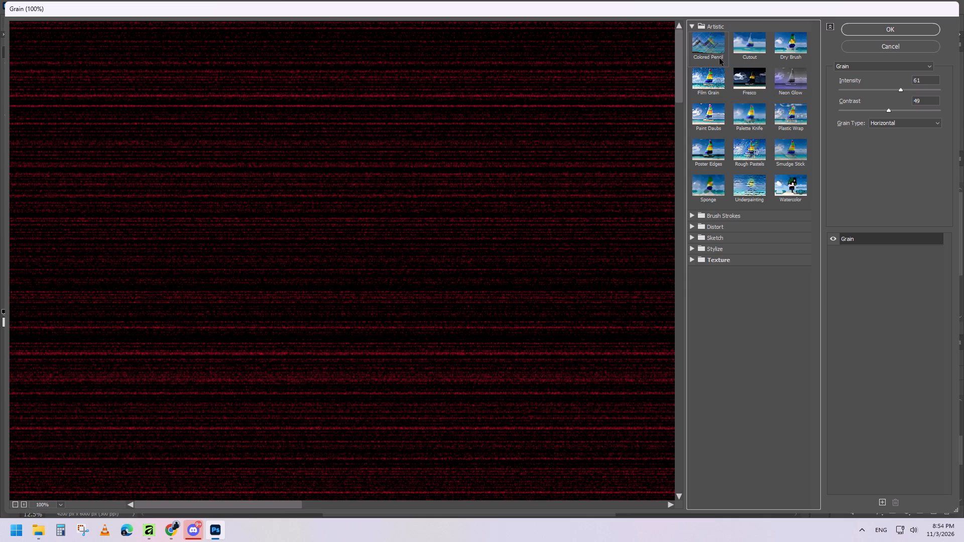
left_click(690, 26)
left_click(694, 37)
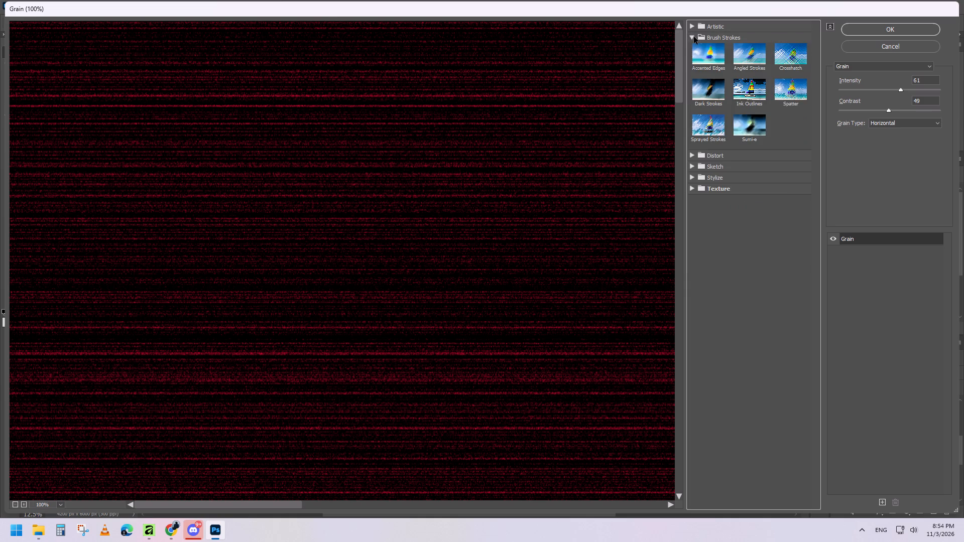
left_click(694, 37)
left_click(693, 49)
left_click(693, 49)
left_click(693, 60)
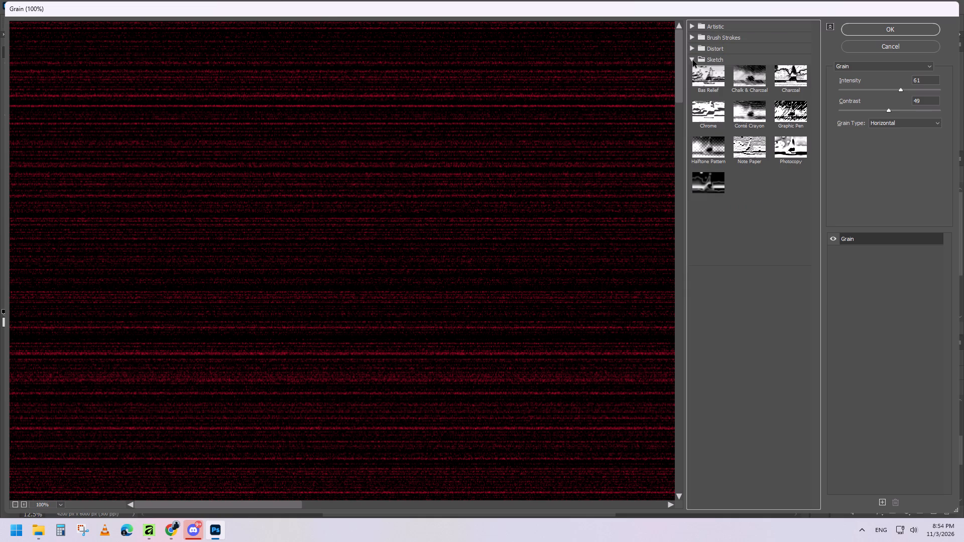
left_click(716, 145)
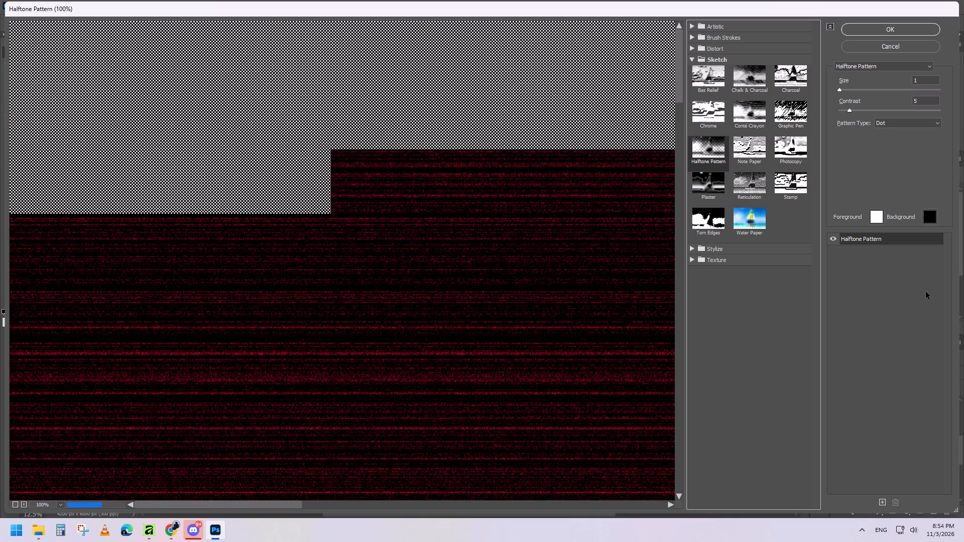
Set the Halftone Pattern's pattern type to Circle.
scroll(515, 255, "down", 20, "alt")
scroll(515, 255, "down", 20, "alt")
scroll(515, 255, "down", 3, "alt")
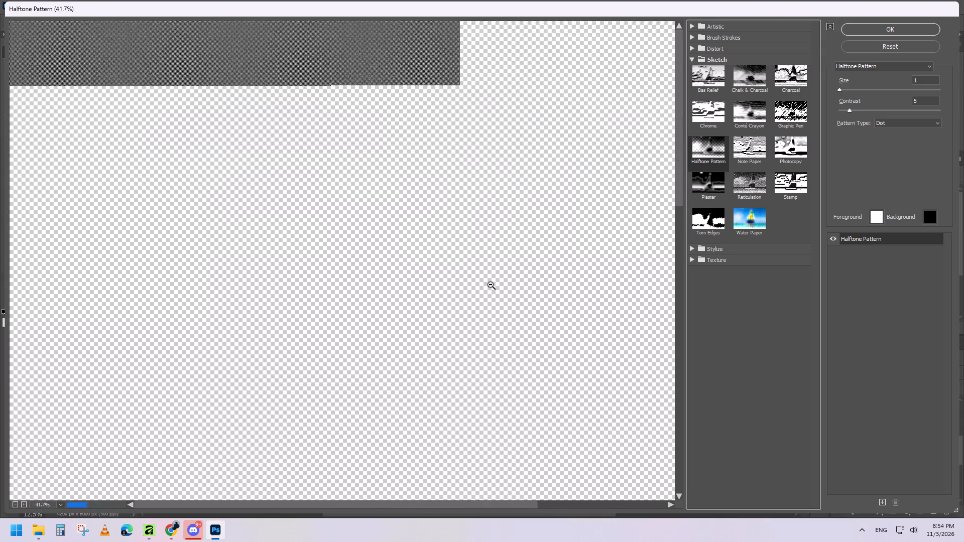
scroll(491, 285, "down", 20, "alt")
scroll(491, 285, "down", 18, "alt")
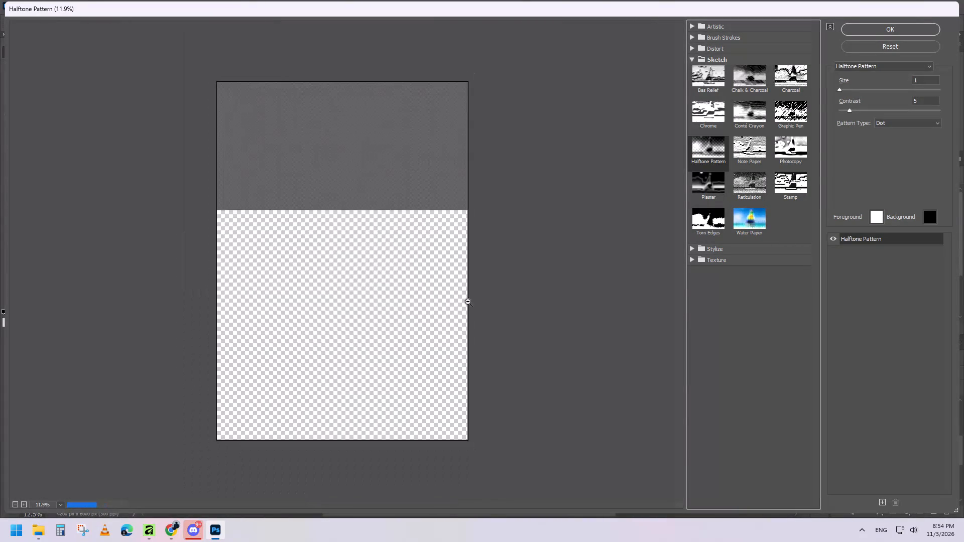
left_click(927, 121)
left_click(909, 135)
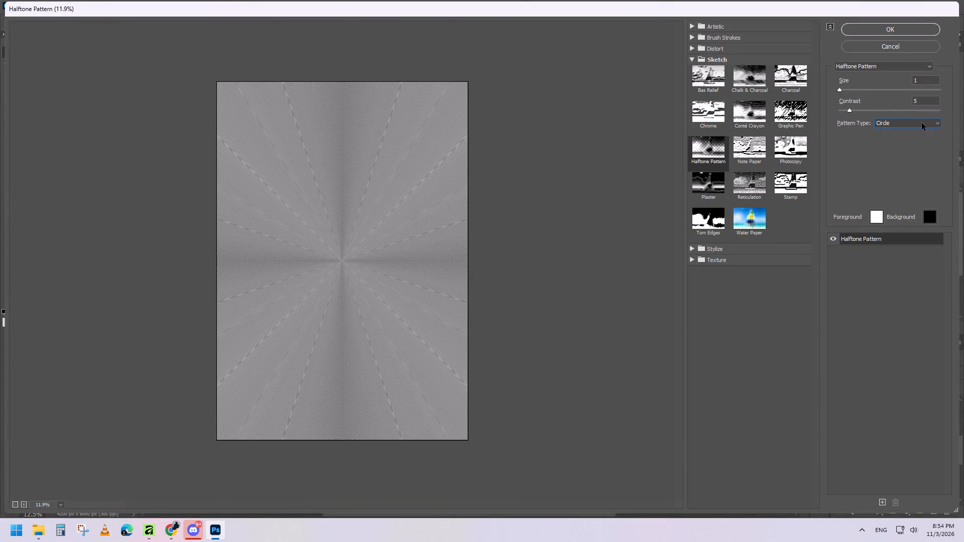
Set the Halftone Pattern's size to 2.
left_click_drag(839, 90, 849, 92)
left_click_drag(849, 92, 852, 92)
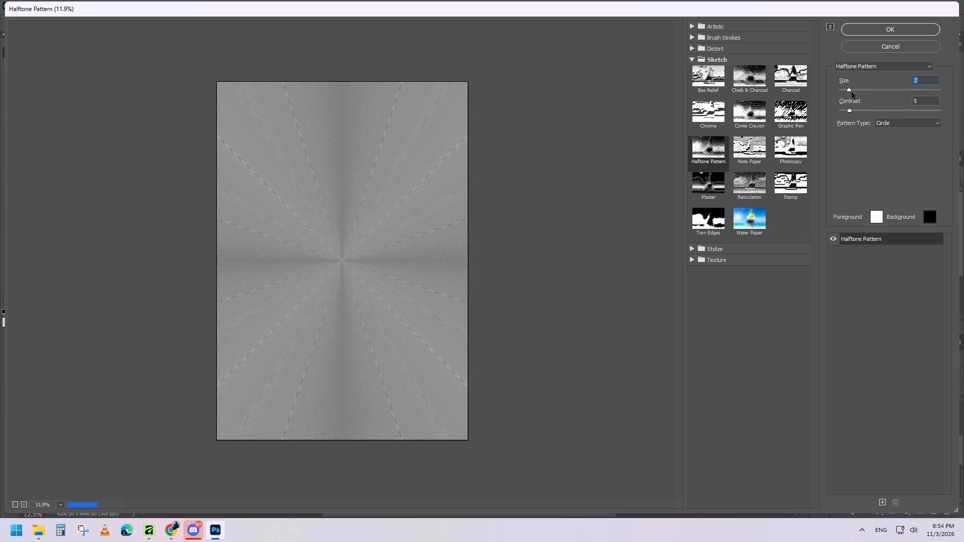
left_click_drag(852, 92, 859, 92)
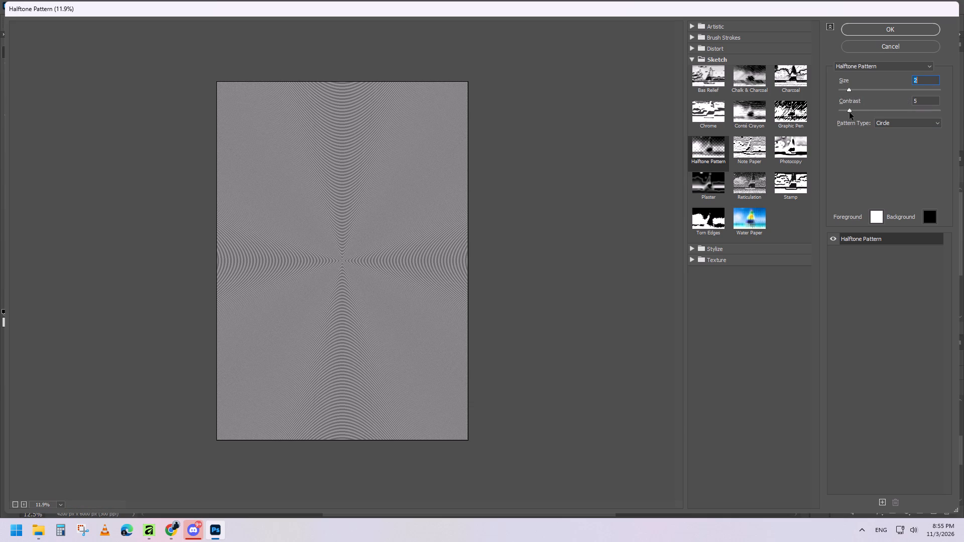
Try several higher contrast levels for the Halftone Pattern and settle on a contrast of 31.
left_click_drag(850, 112, 857, 114)
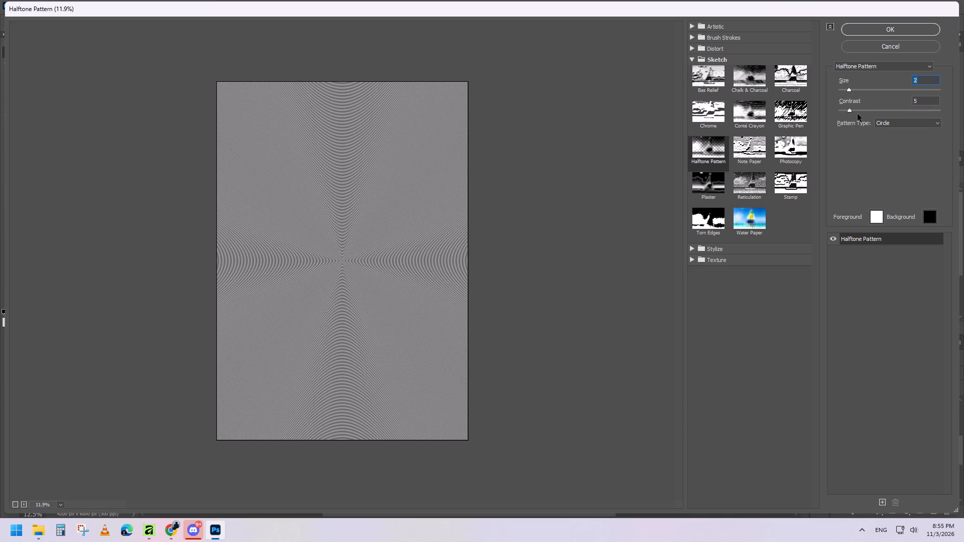
left_click(860, 111)
left_click_drag(862, 111, 874, 112)
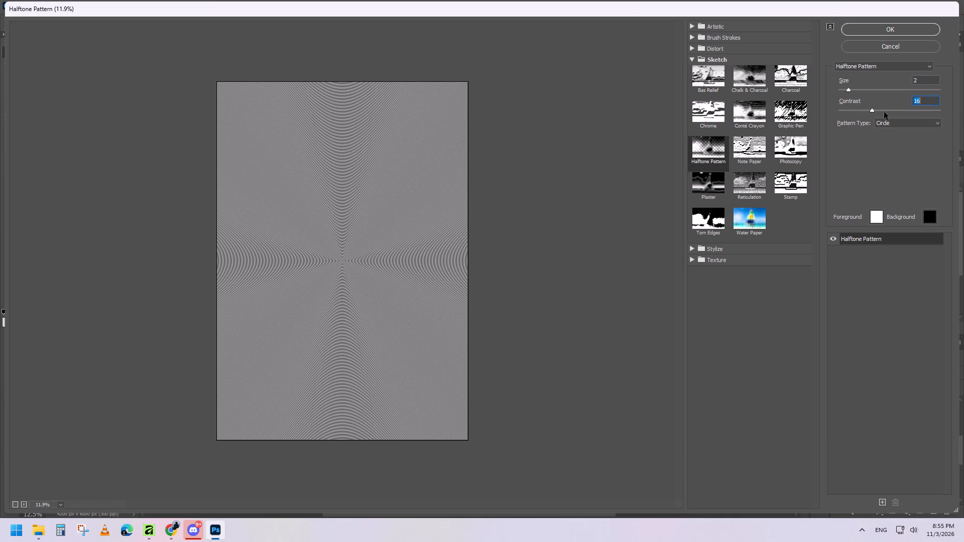
left_click(884, 112)
left_click(893, 112)
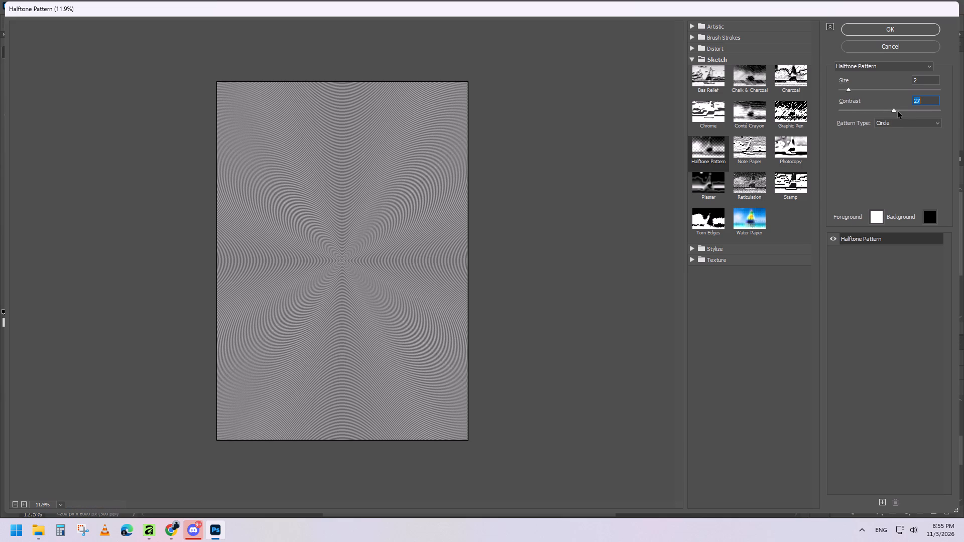
left_click(898, 111)
left_click(904, 111)
left_click(897, 111)
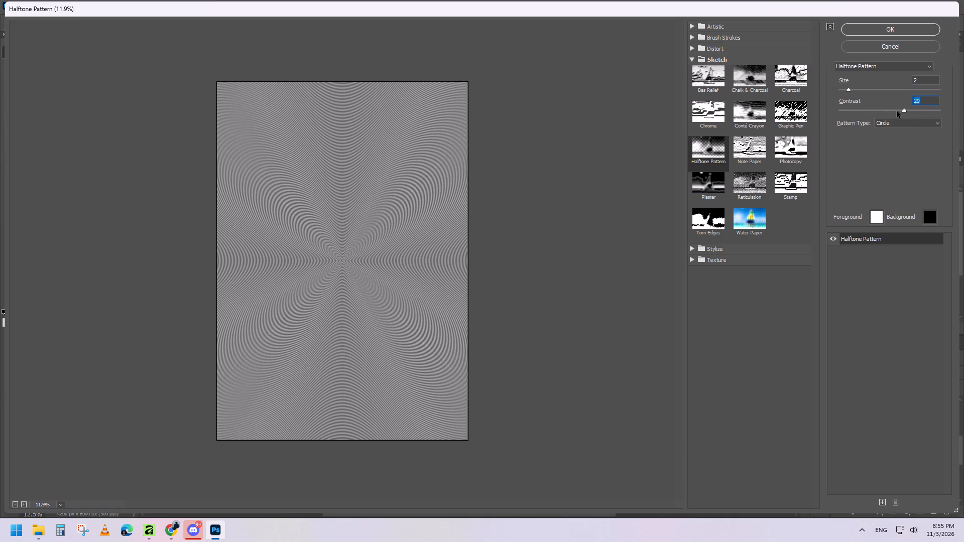
left_click(893, 110)
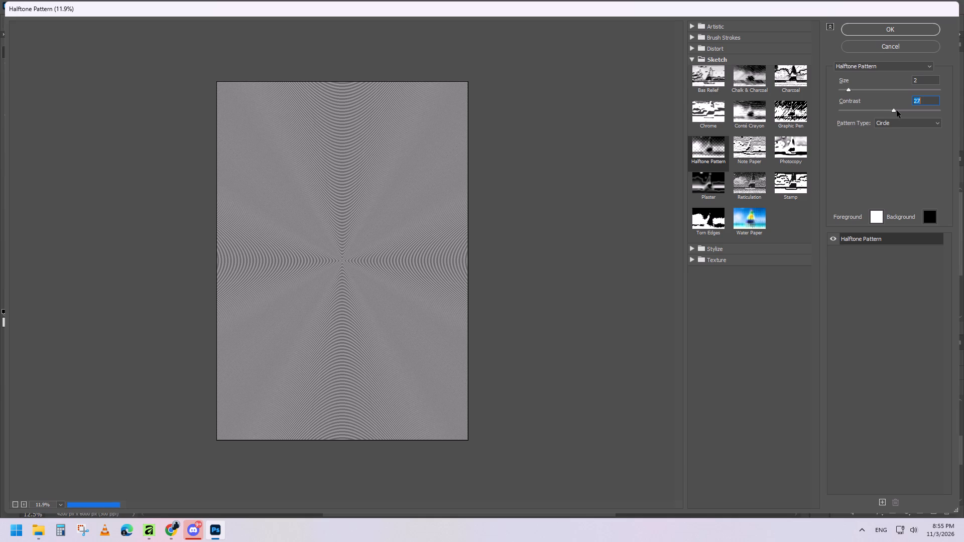
double_click(897, 110)
left_click(902, 110)
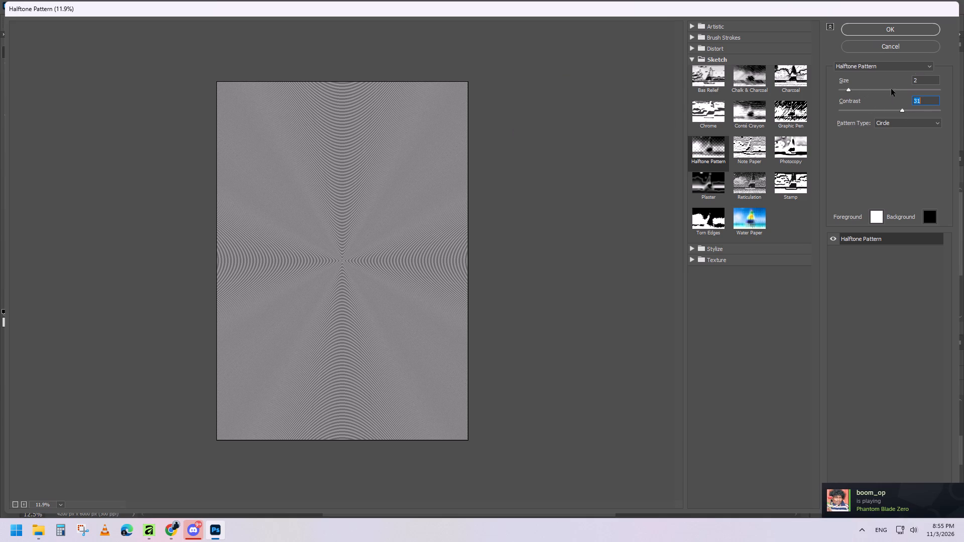
Set the Halftone Pattern's size to 3 and apply the filter to the Color Fill 1 smart object.
left_click_drag(849, 91, 854, 91)
left_click_drag(855, 91, 864, 91)
left_click(872, 90)
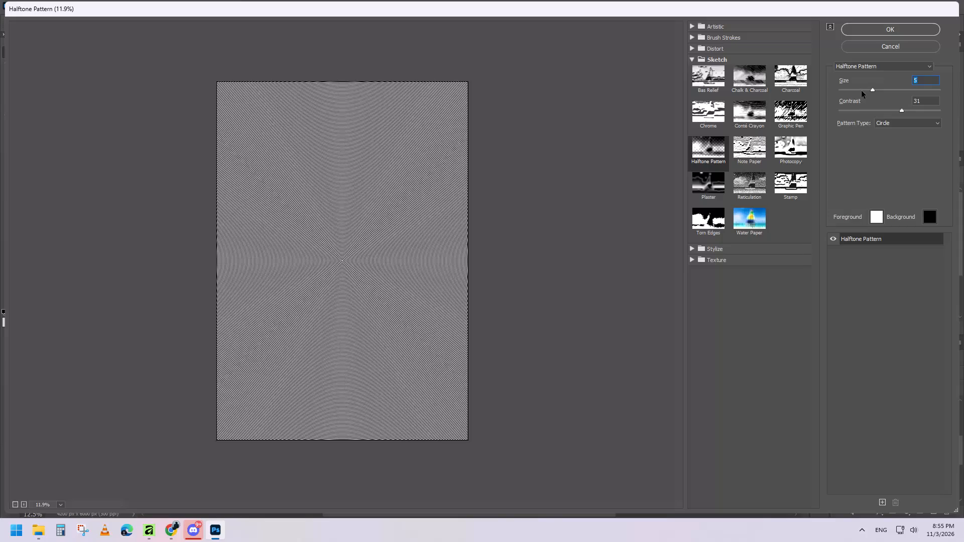
left_click(862, 91)
left_click(857, 90)
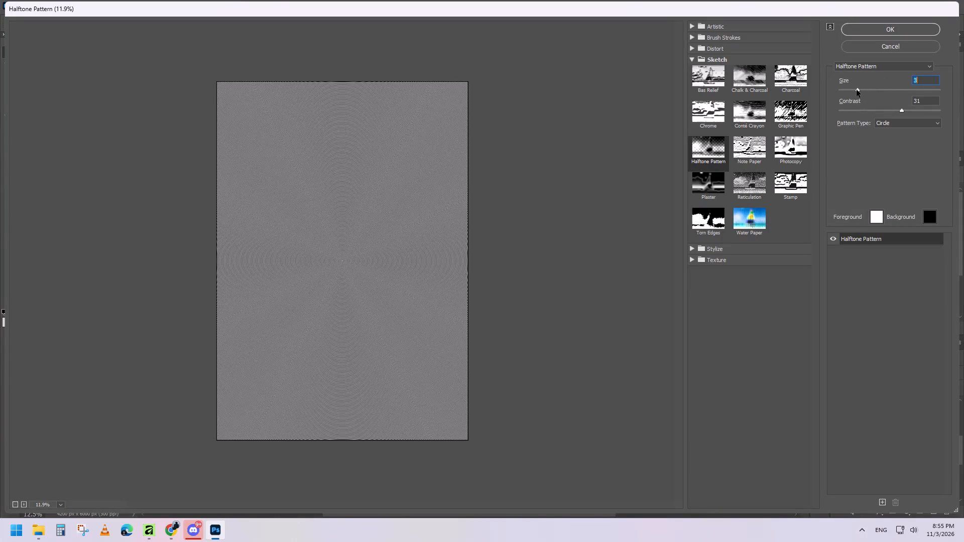
left_click(908, 28)
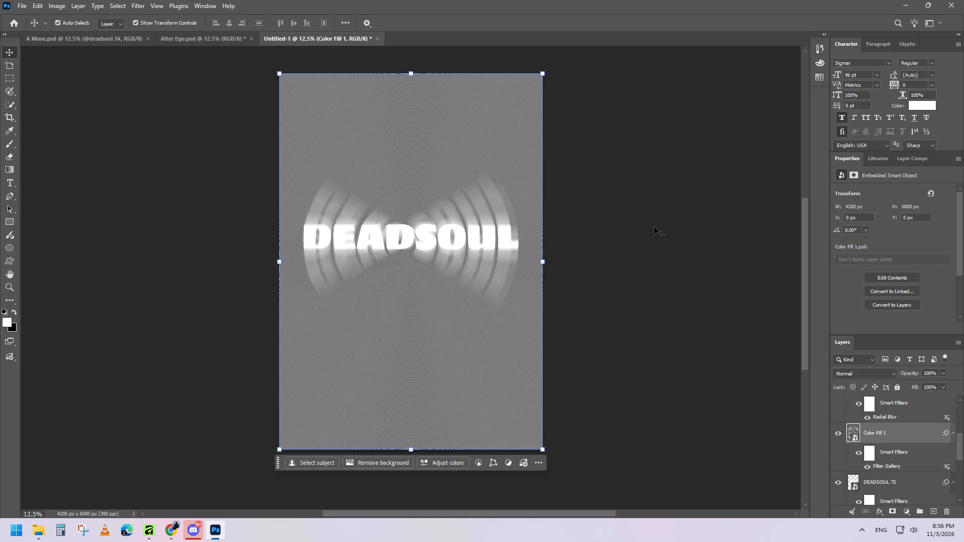
Set the Color Fill 1 layer's blend mode to Soft Light.
left_click(876, 374)
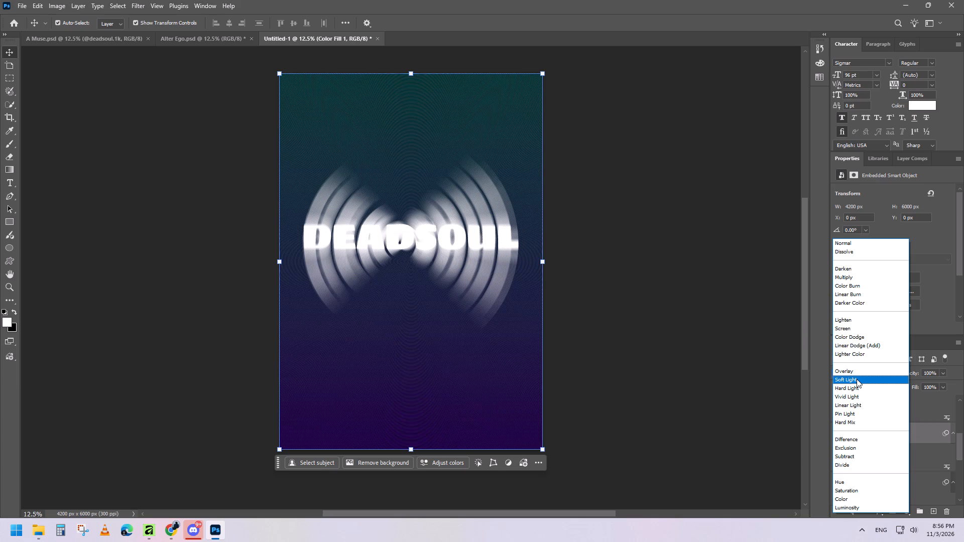
left_click(857, 379)
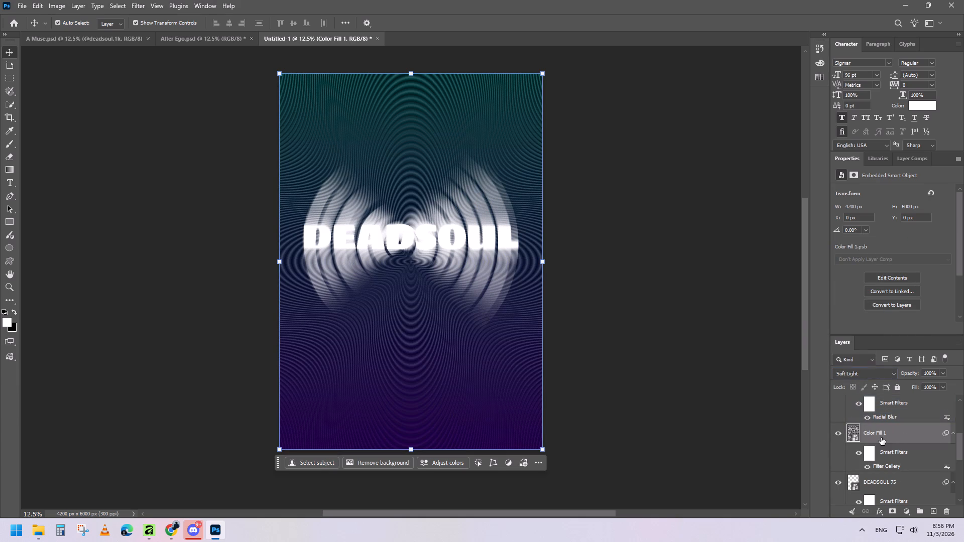
With the Color Fill 1 filter mask selected, set the text color to black (000000), and reselect the Color Fill 1 layer.
left_click(869, 456)
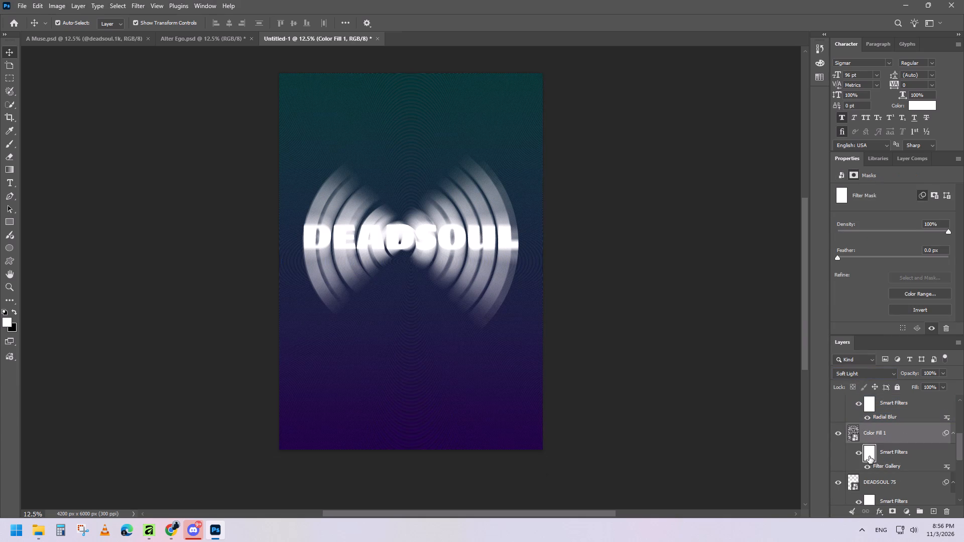
left_click(922, 108)
left_click_drag(636, 126, 635, 229)
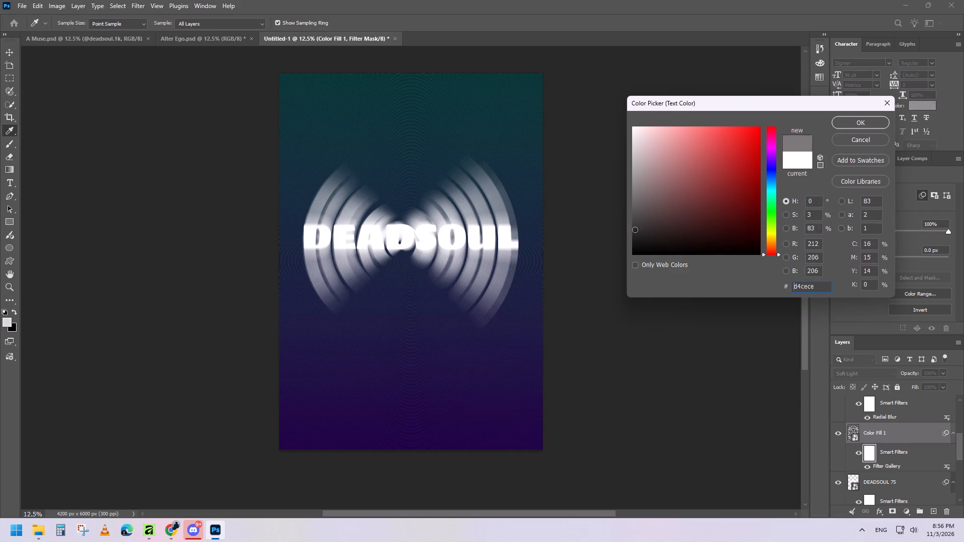
left_click_drag(635, 229, 637, 254)
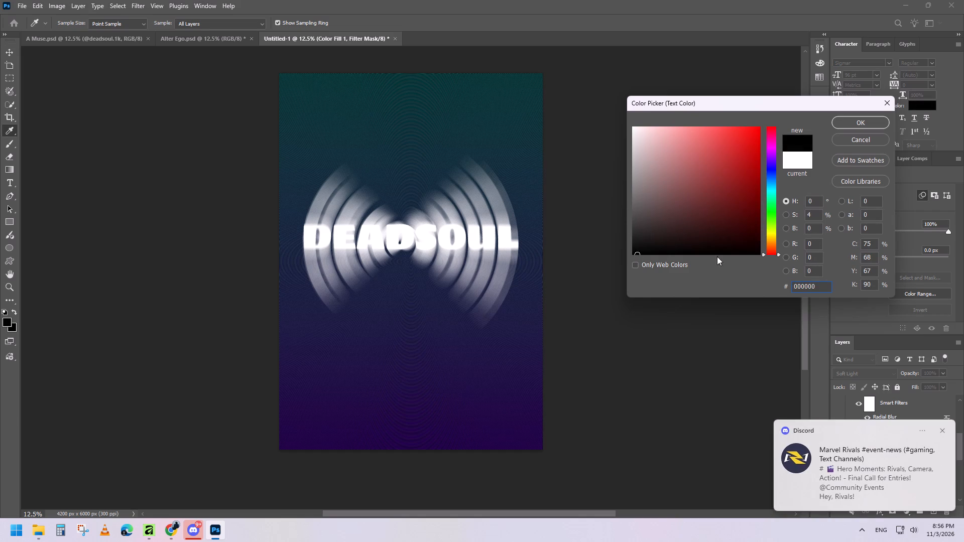
left_click(943, 429)
left_click(851, 121)
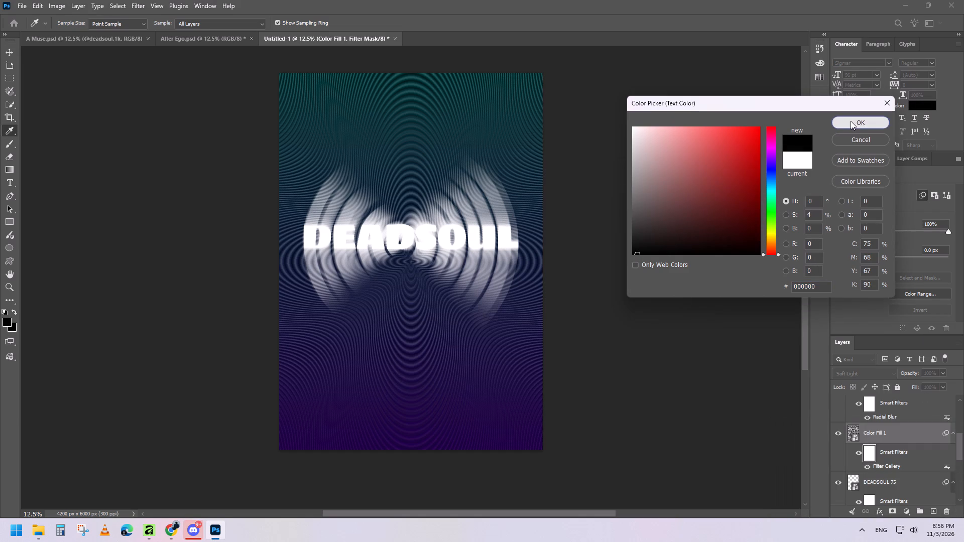
left_click(873, 453)
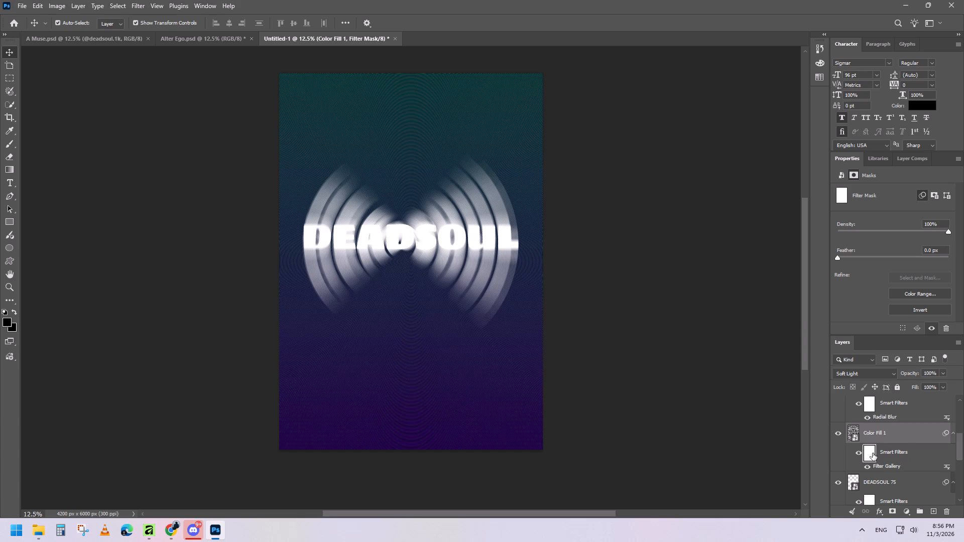
left_click(904, 435)
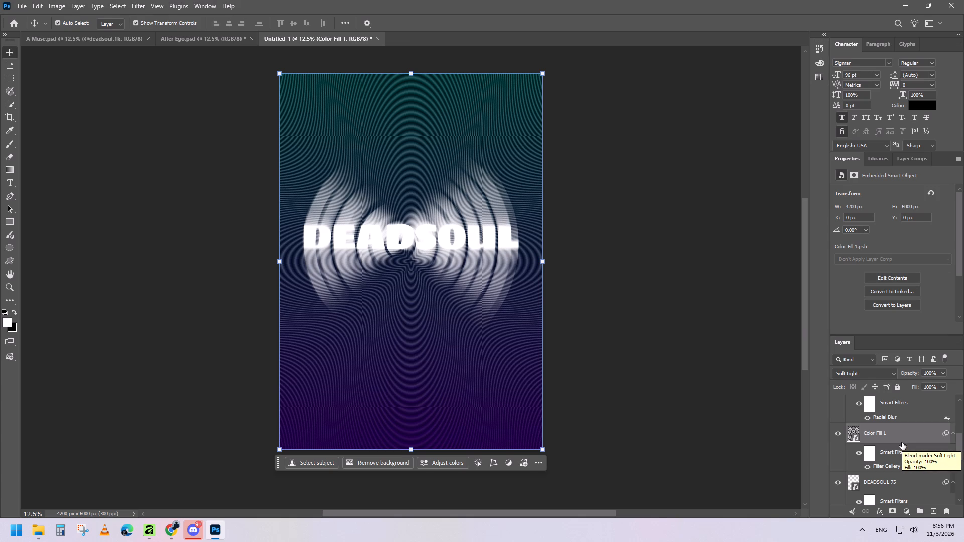
Change the purple color stop of the Gradient Fill 1 layer to black (000000).
scroll(895, 387, "down", 8)
double_click(854, 429)
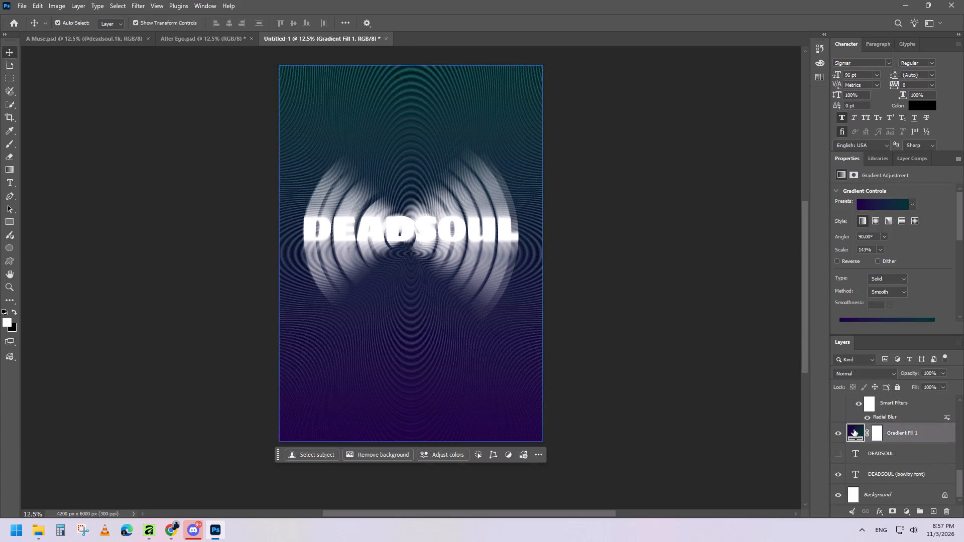
scroll(882, 315, "down", 4)
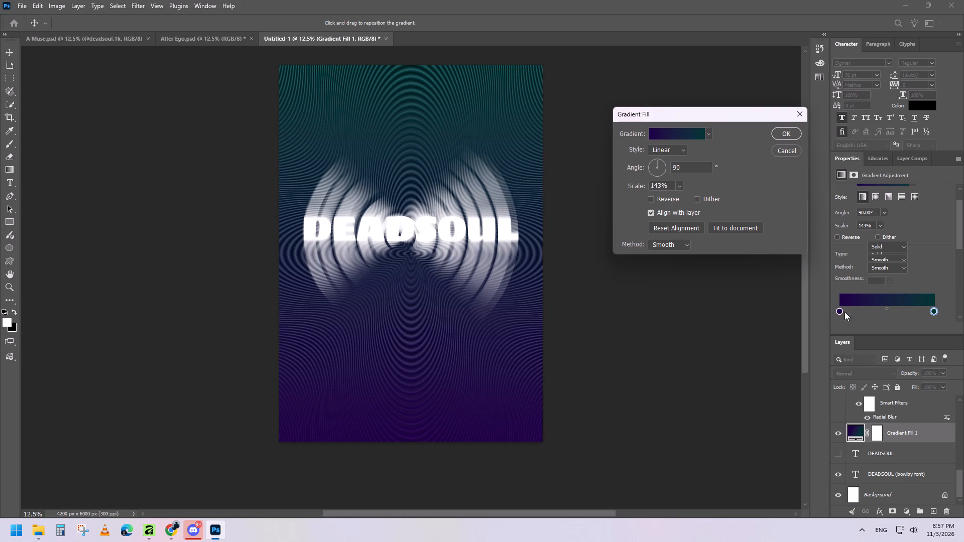
double_click(840, 304)
left_click(787, 132)
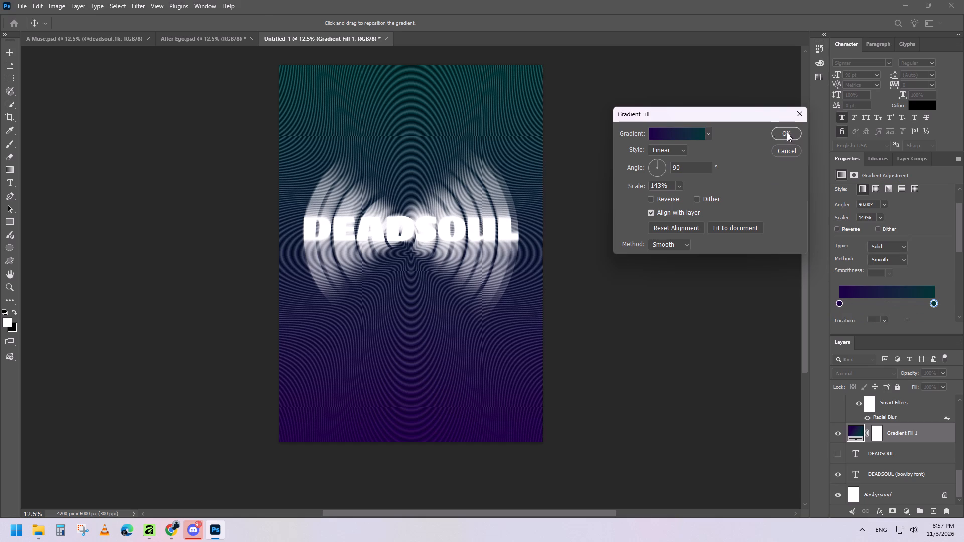
double_click(840, 303)
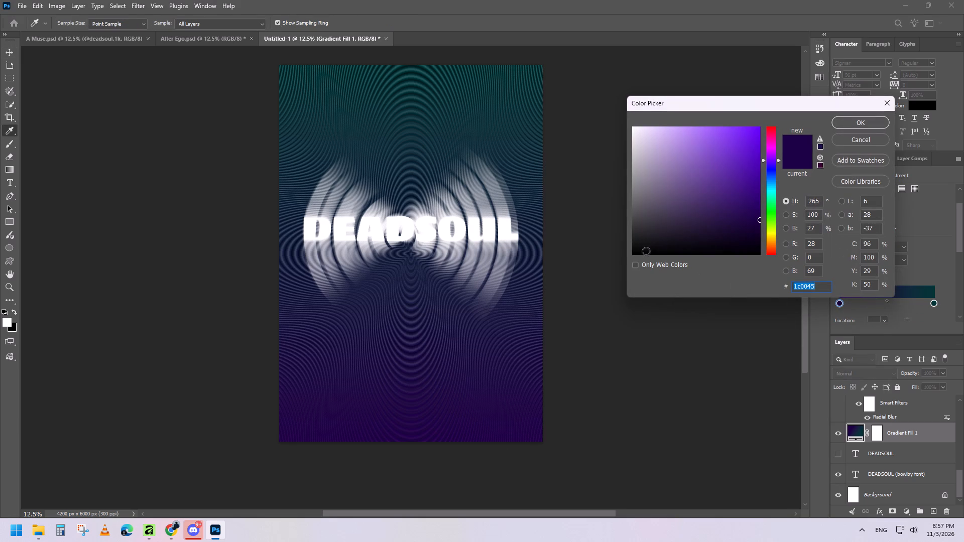
left_click_drag(646, 251, 566, 257)
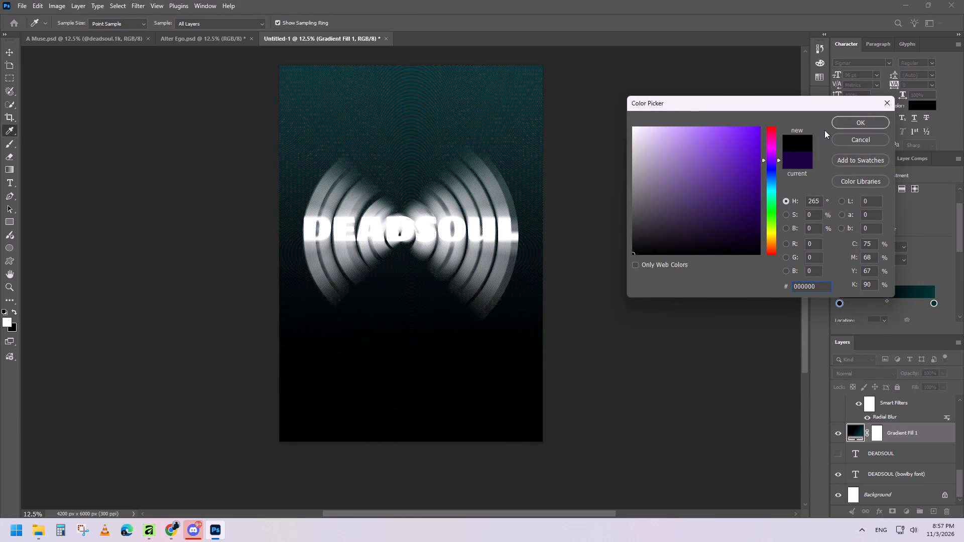
left_click(851, 123)
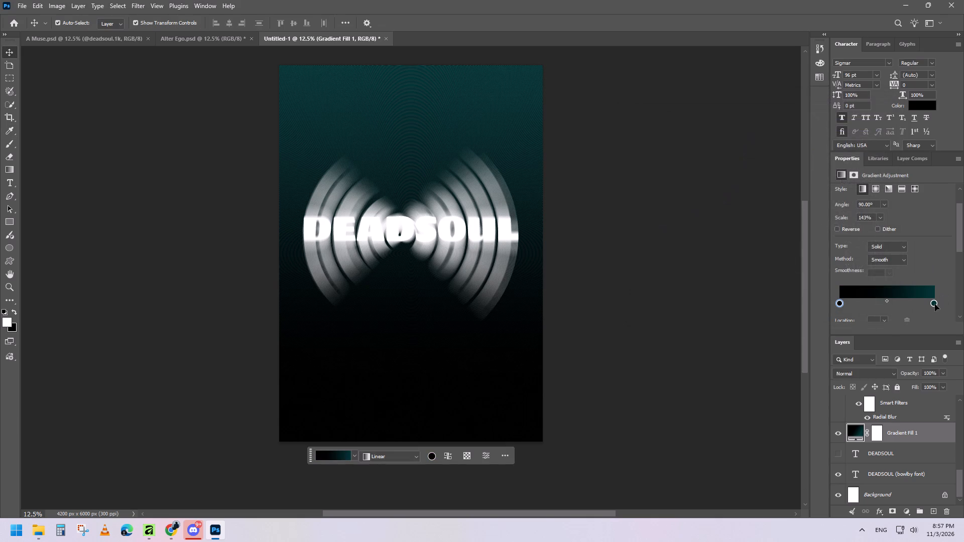
Try grey tones for the teal color stop of Gradient Fill 1 and set it to black (000000).
double_click(935, 304)
left_click_drag(761, 231, 633, 143)
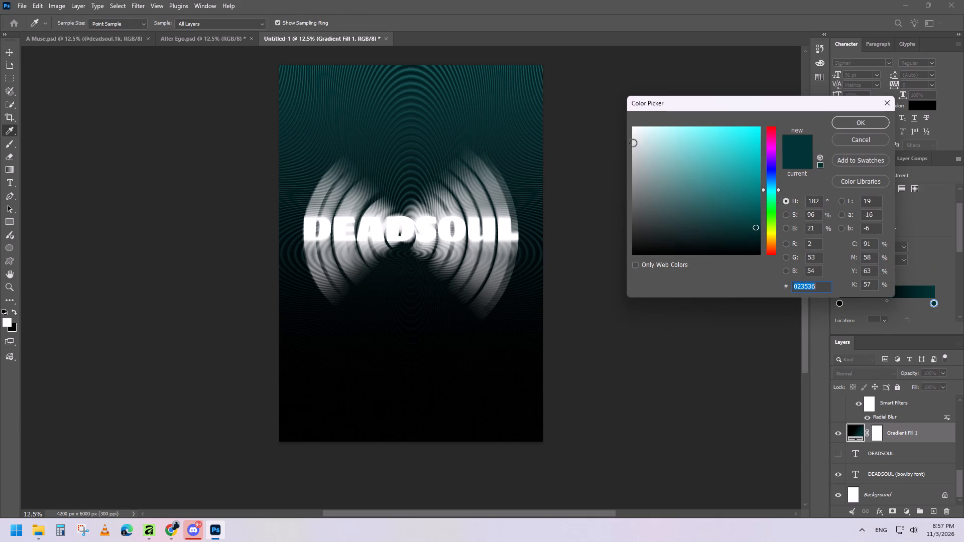
left_click_drag(633, 143, 625, 124)
left_click_drag(632, 130, 641, 200)
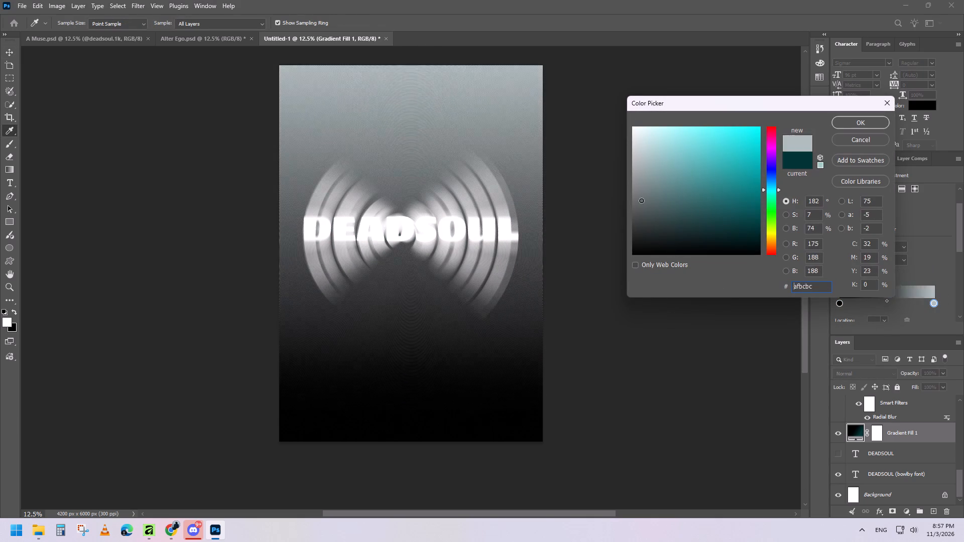
left_click_drag(641, 200, 640, 285)
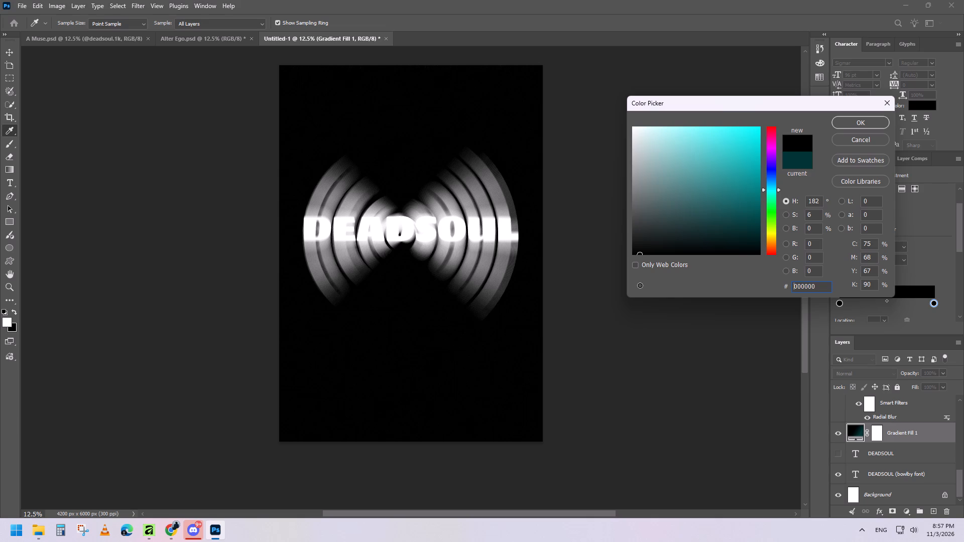
left_click_drag(640, 285, 654, 206)
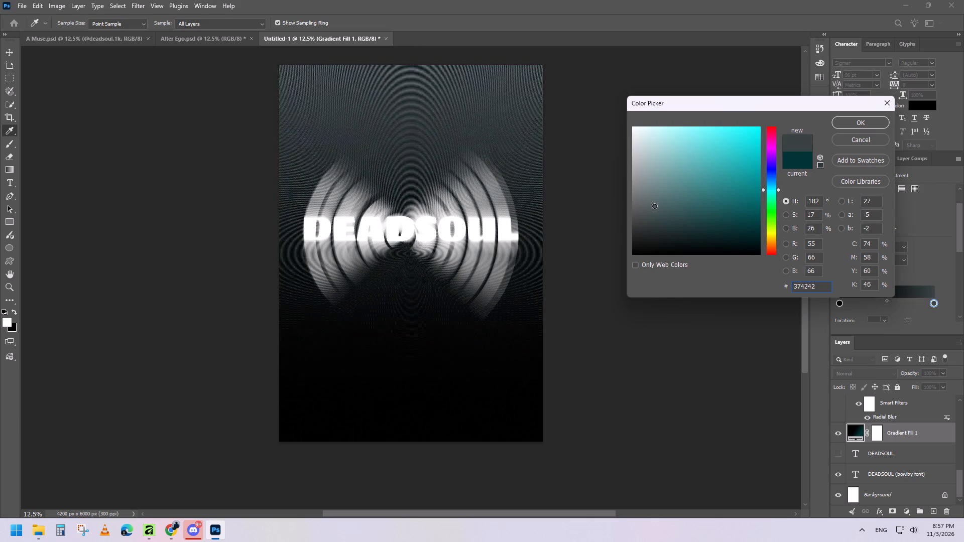
left_click_drag(654, 206, 634, 281)
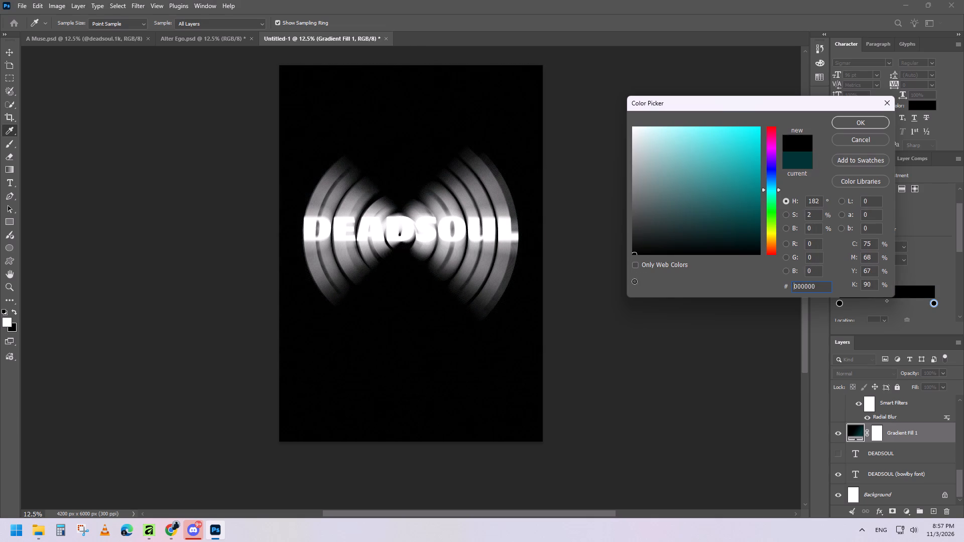
left_click_drag(634, 281, 635, 291)
left_click(850, 123)
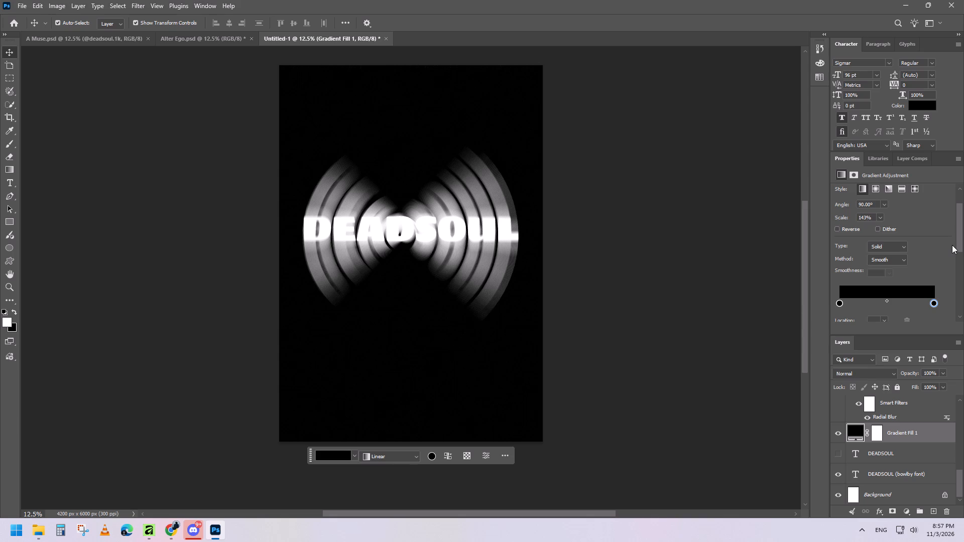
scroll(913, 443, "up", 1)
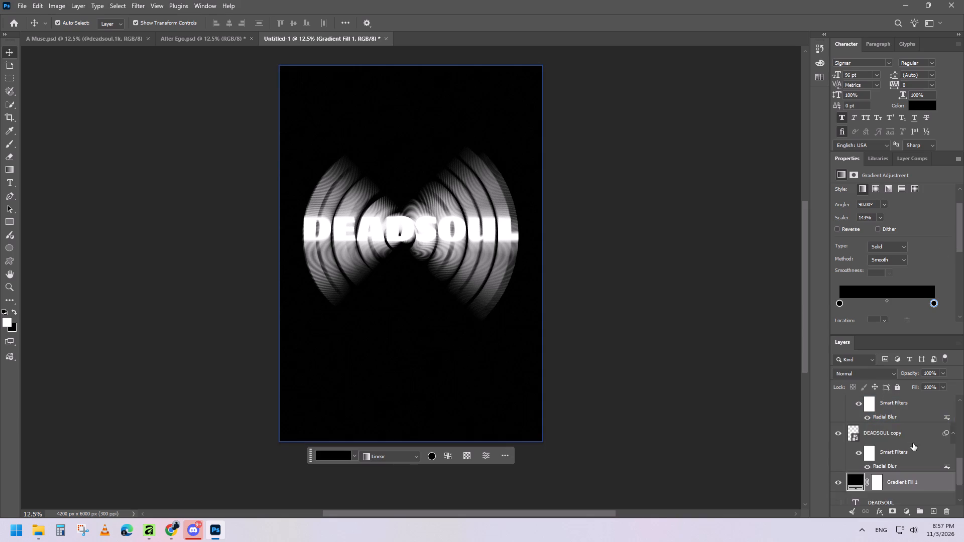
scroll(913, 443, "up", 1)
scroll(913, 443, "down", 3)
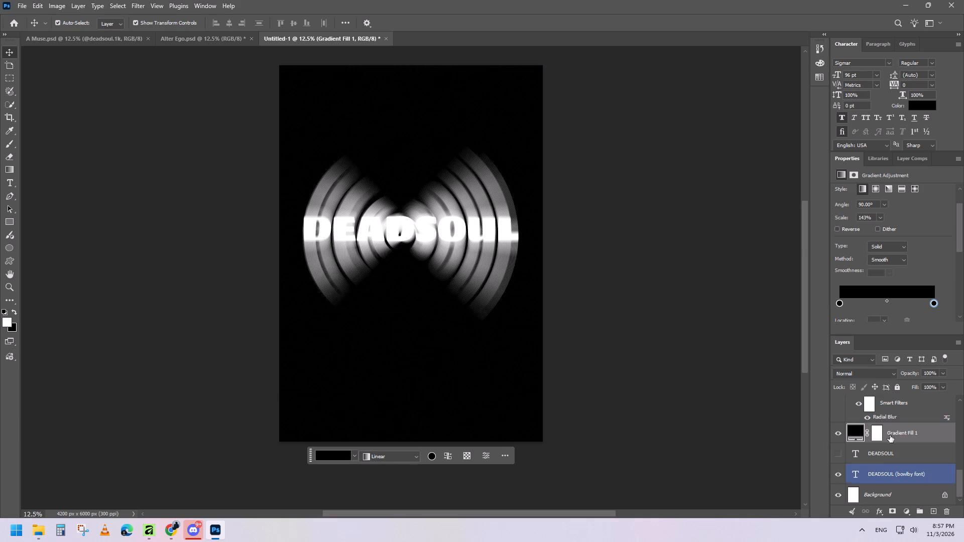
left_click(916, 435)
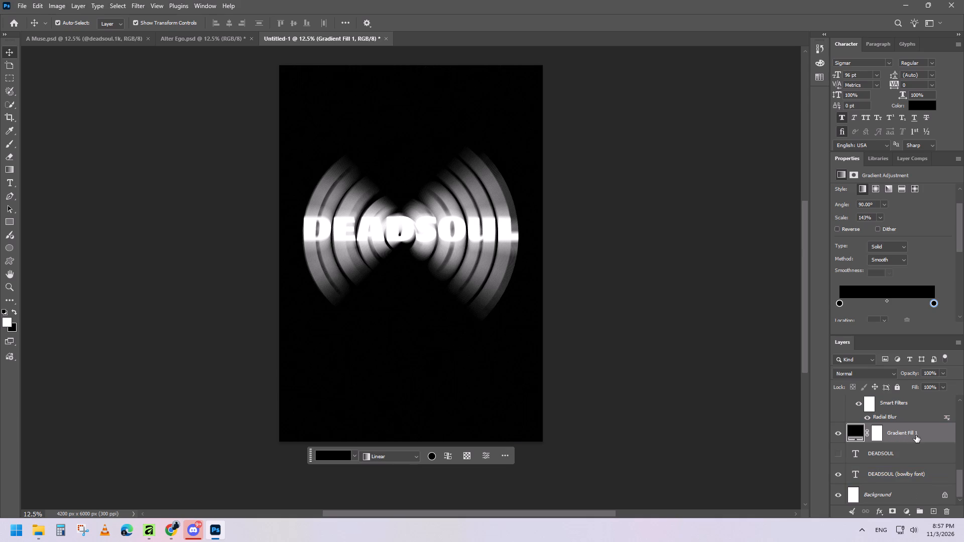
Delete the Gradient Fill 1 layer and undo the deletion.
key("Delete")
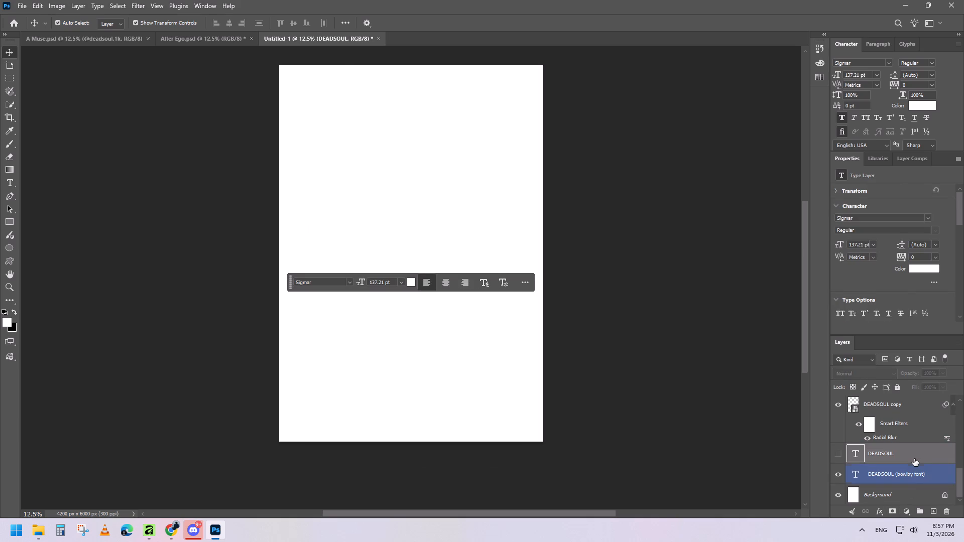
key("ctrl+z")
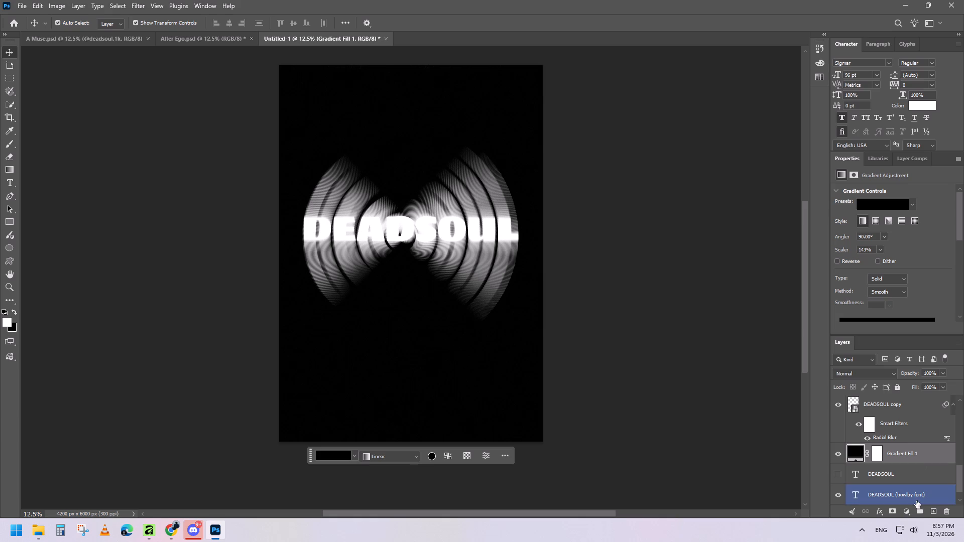
Replace the Gradient Fill 1 layer with a black (000000) solid color fill layer.
left_click(906, 514)
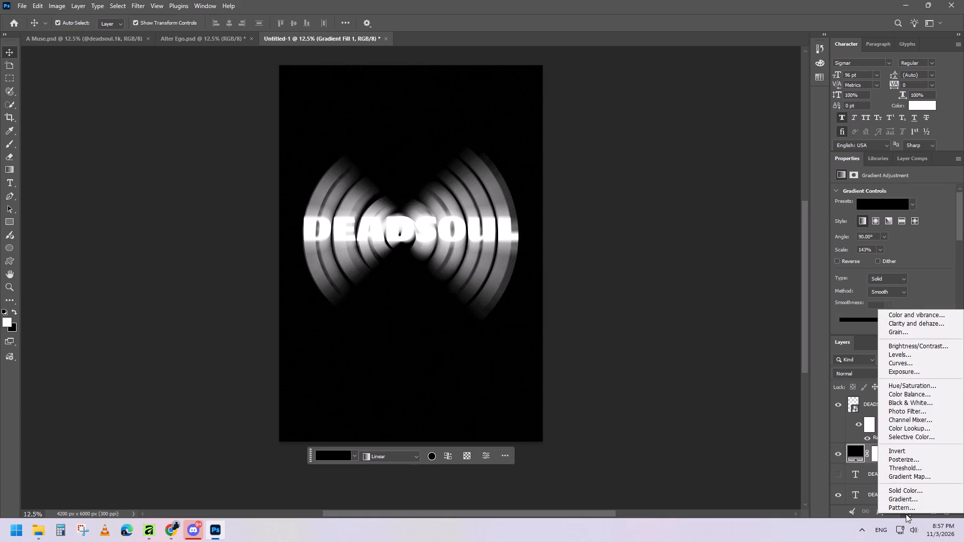
left_click(907, 490)
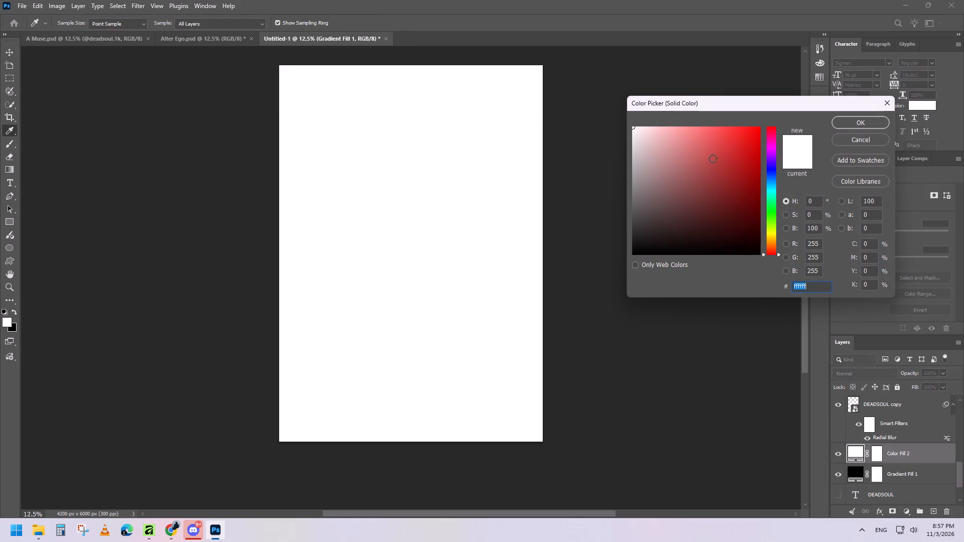
left_click_drag(633, 127, 635, 282)
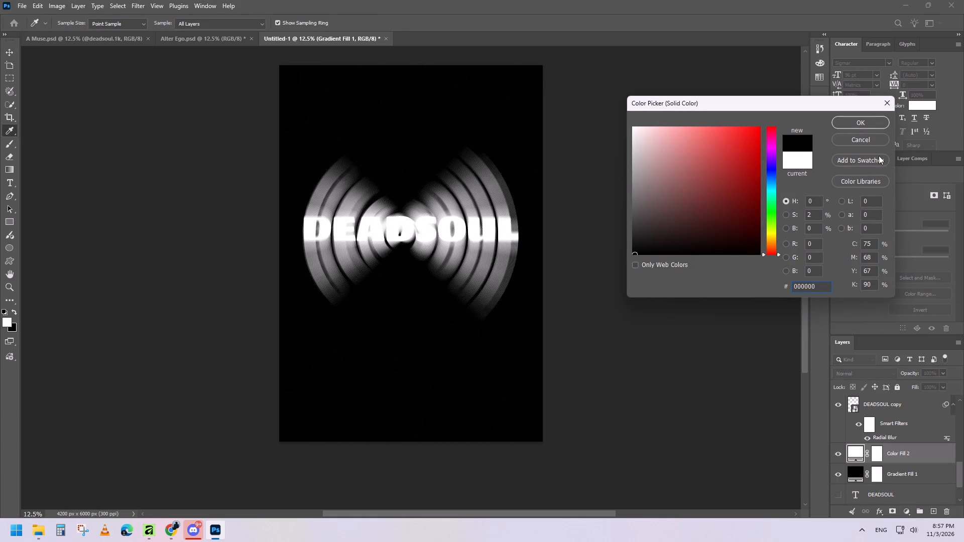
left_click(866, 125)
scroll(931, 473, "down", 1)
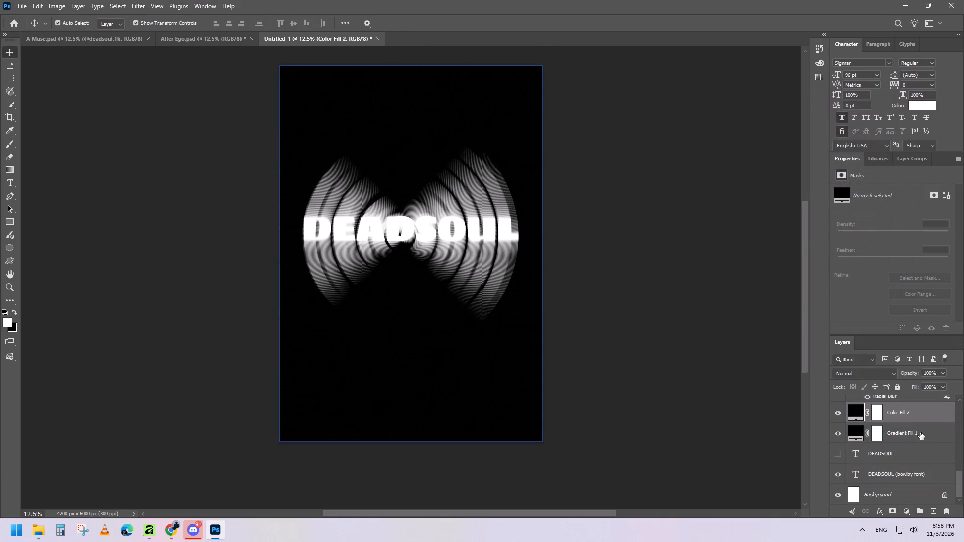
left_click(920, 432)
key("Delete")
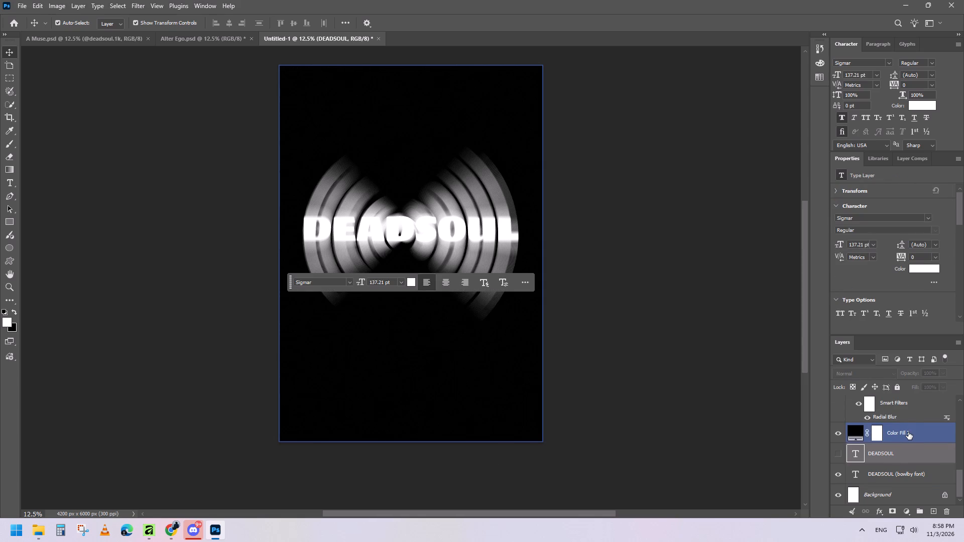
Rename the new black color fill layer as Background.
double_click(908, 432)
type("Background")
key("Return")
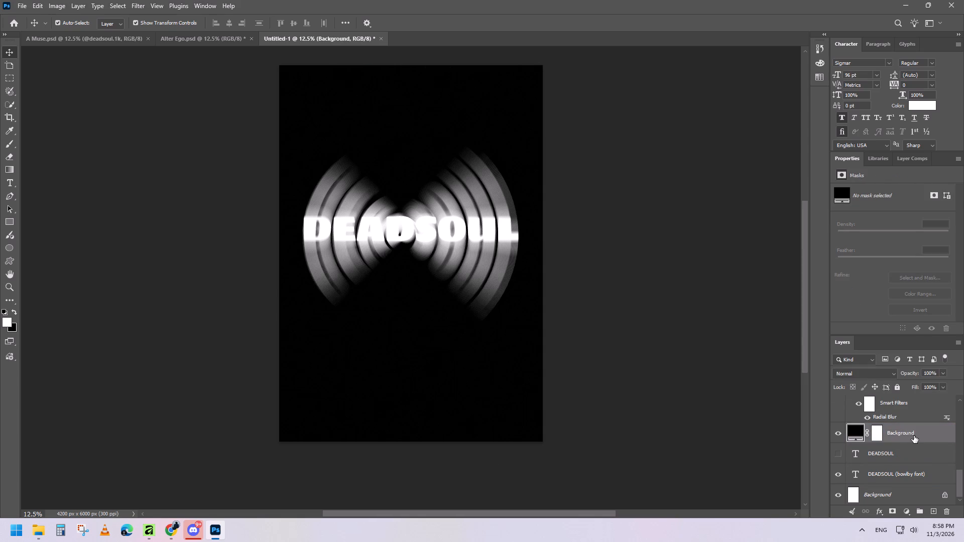
Add a gradient fill layer directly above the Color Fill 1 smart object.
scroll(914, 436, "up", 3)
left_click(914, 436)
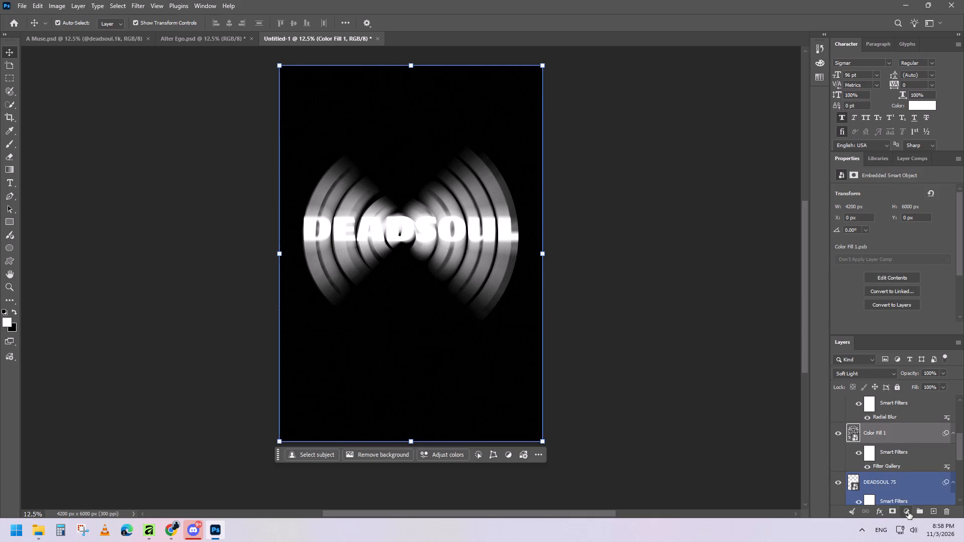
left_click(908, 512)
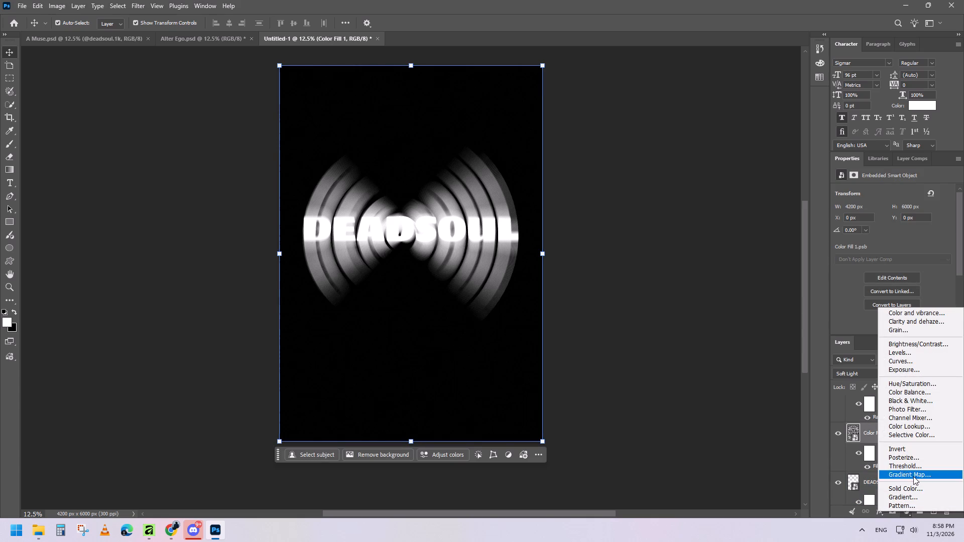
left_click(914, 495)
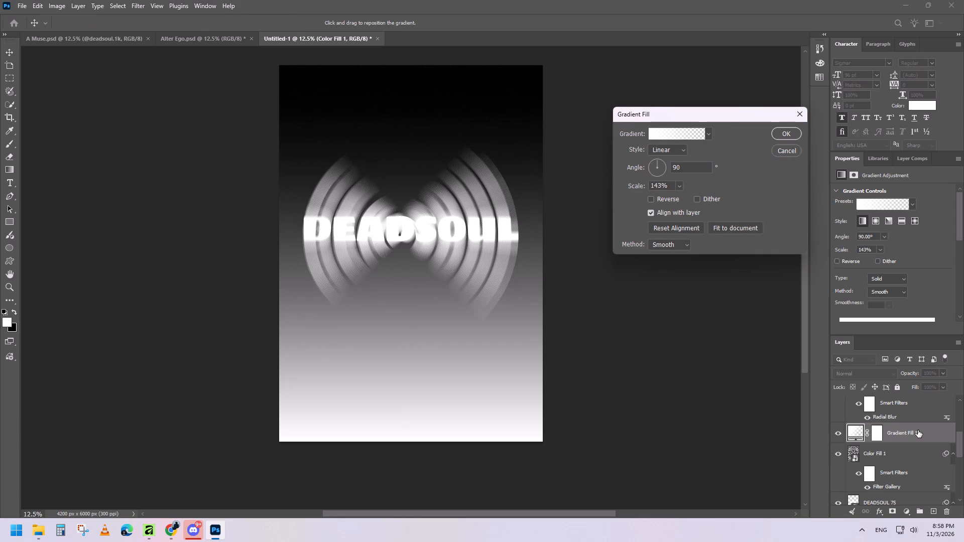
Open the new fill's gradient for editing and look through the Neutrals, Pastels and Iridescent presets.
double_click(676, 131)
scroll(682, 160, "down", 17)
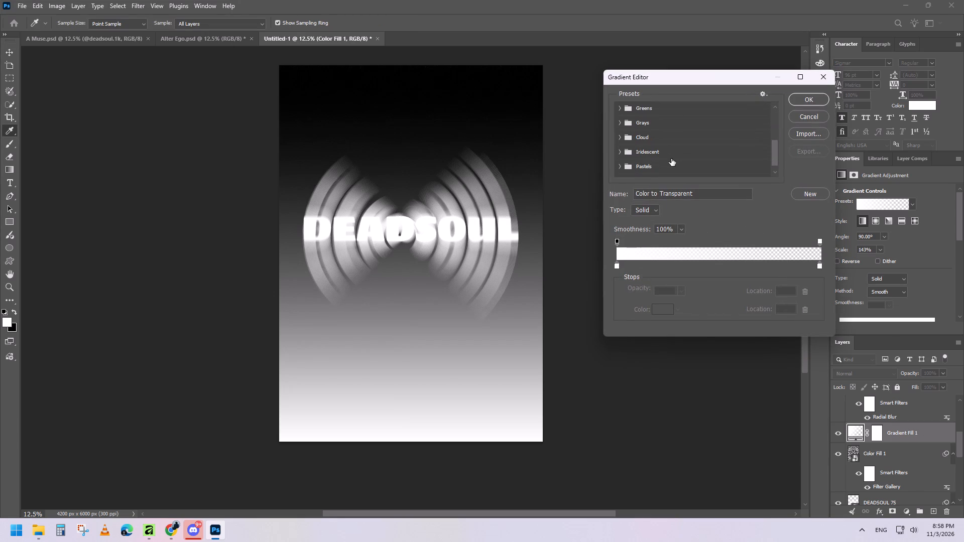
left_click(617, 169)
scroll(702, 169, "down", 9)
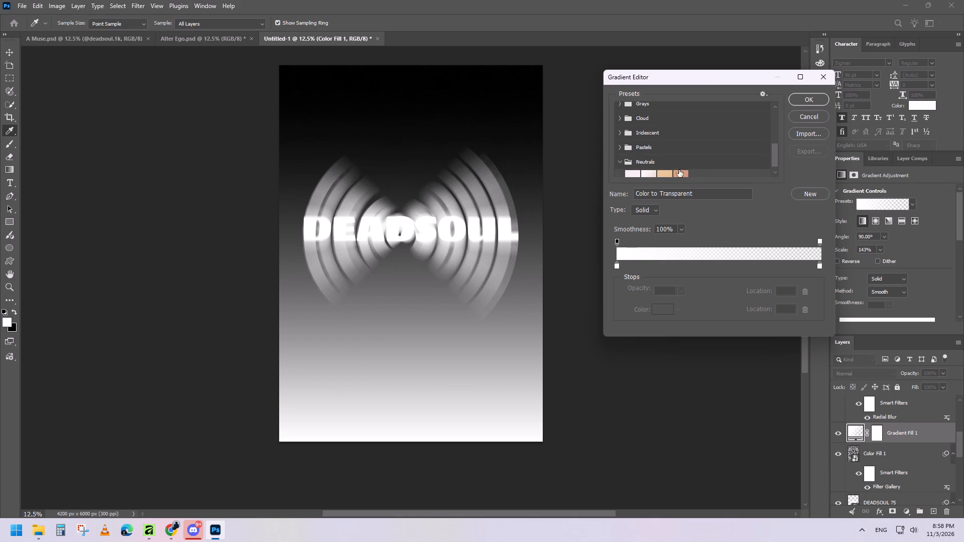
left_click(621, 154)
left_click(620, 156)
scroll(619, 157, "down", 3)
scroll(618, 151, "up", 1)
left_click(618, 148)
left_click(620, 142)
scroll(628, 162, "down", 4)
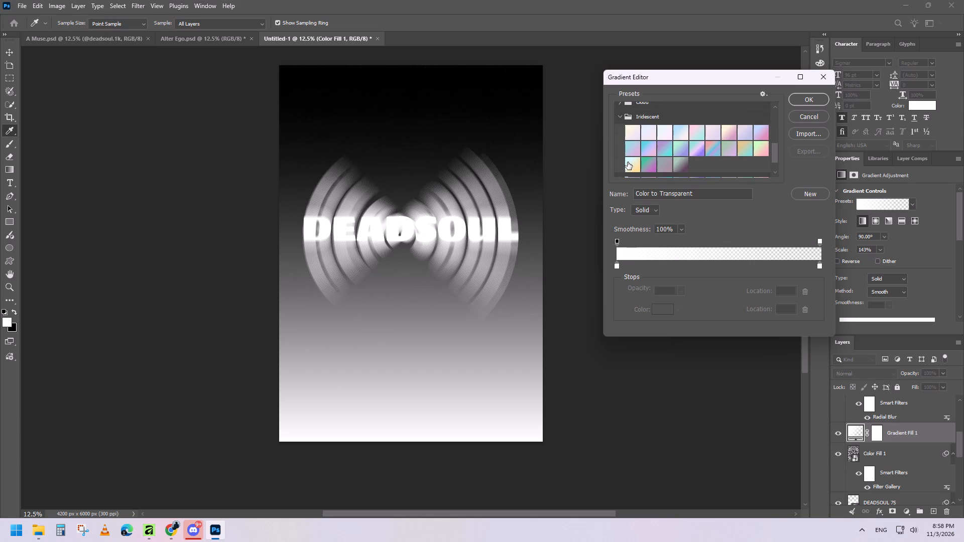
scroll(628, 162, "up", 3)
left_click(621, 133)
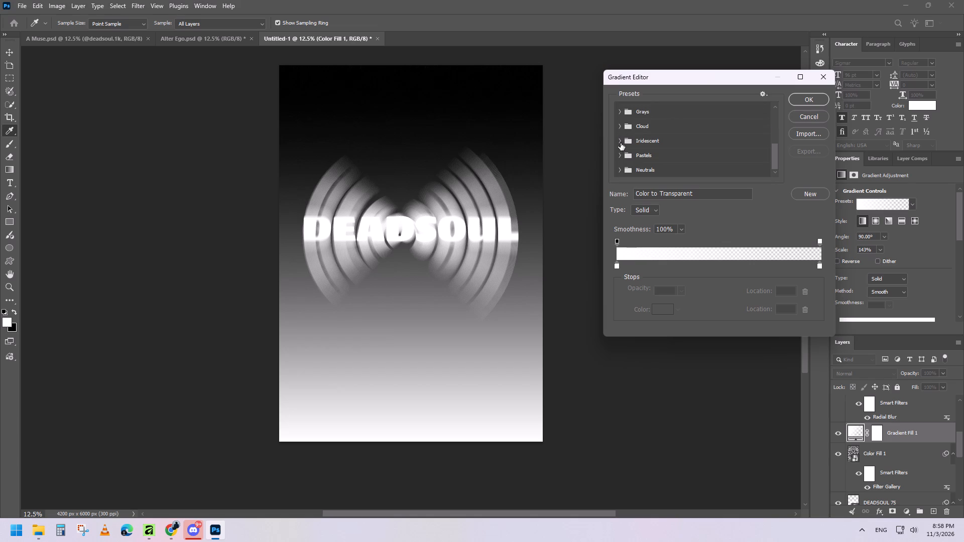
left_click(620, 156)
left_click(620, 155)
left_click(618, 144)
scroll(630, 154, "down", 3)
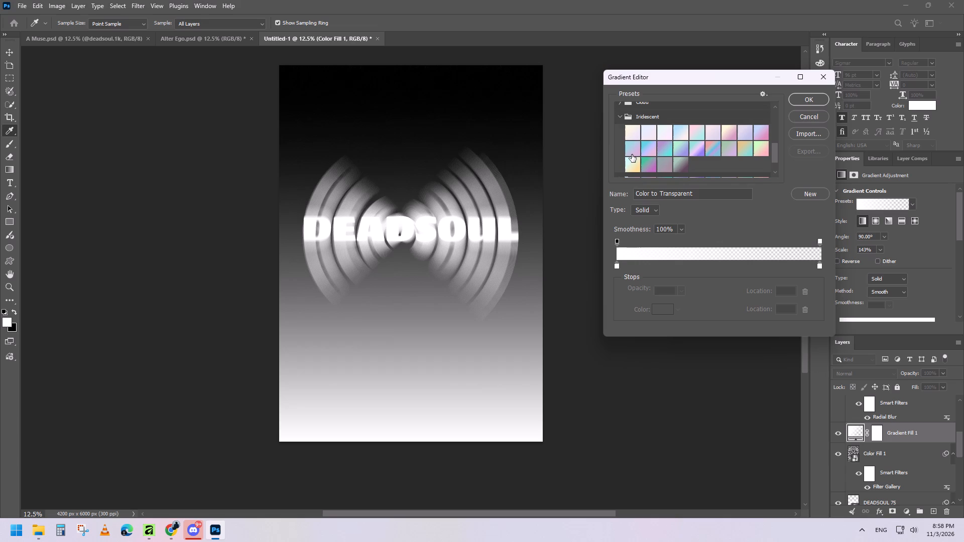
scroll(632, 155, "up", 2)
left_click(620, 133)
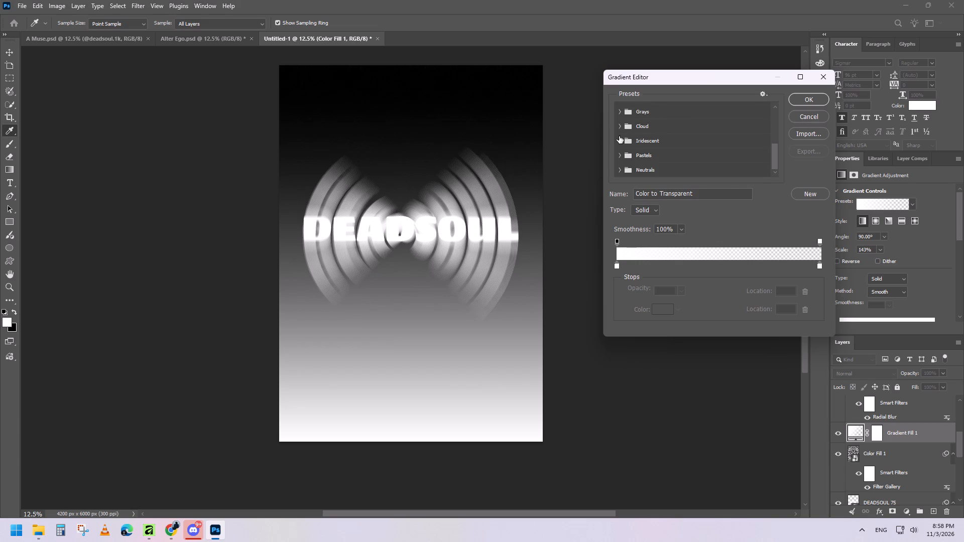
Look through the Cloud, Grays and Greens gradient presets for a suitable color scheme.
left_click(619, 128)
scroll(639, 145, "down", 3)
scroll(623, 126, "up", 6)
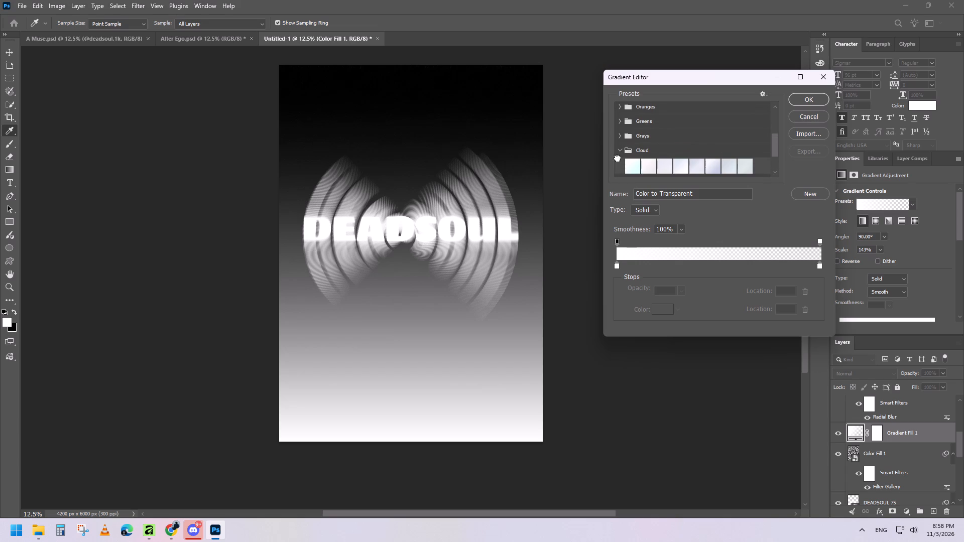
left_click(618, 158)
left_click(619, 146)
scroll(620, 146, "down", 3)
scroll(620, 146, "up", 2)
left_click(619, 135)
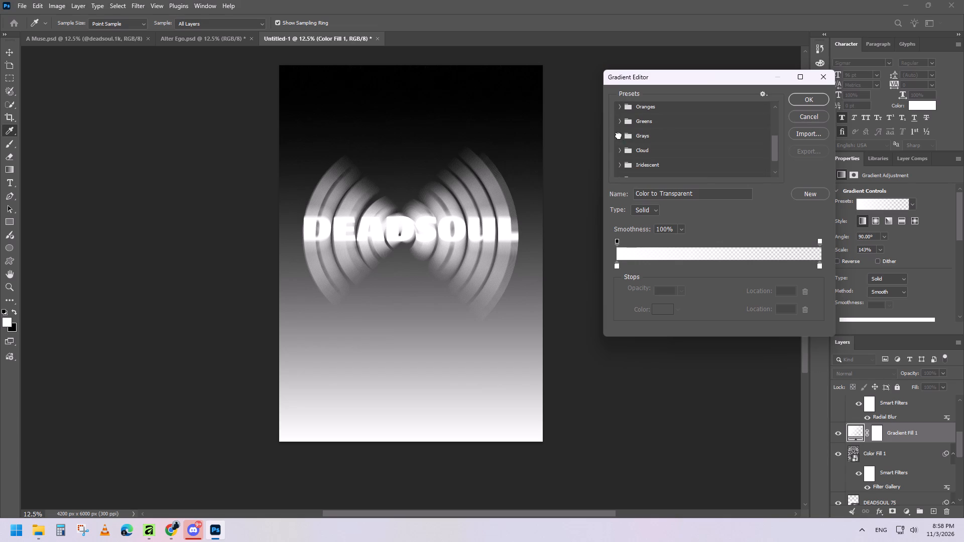
left_click(619, 119)
scroll(657, 156, "down", 3)
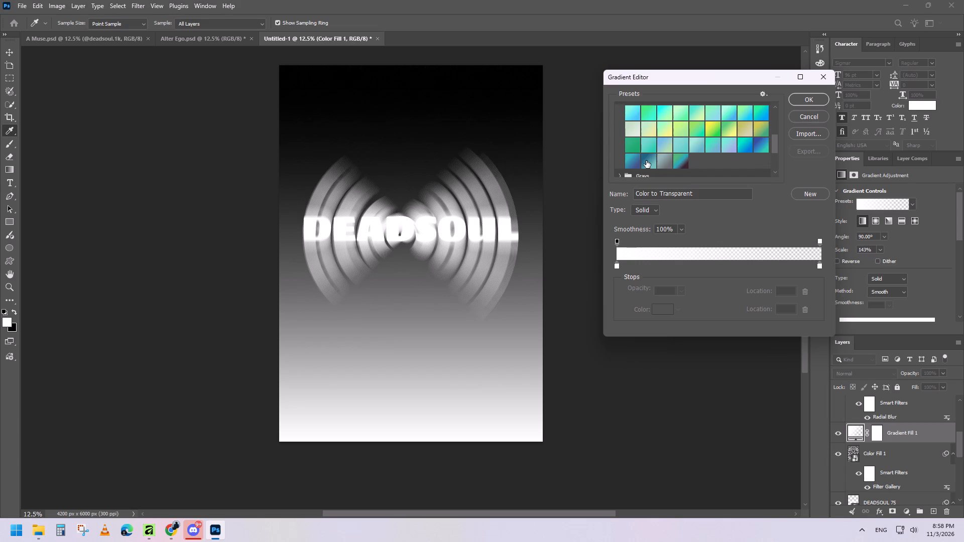
scroll(648, 158, "up", 3)
scroll(618, 127, "up", 3)
left_click(621, 144)
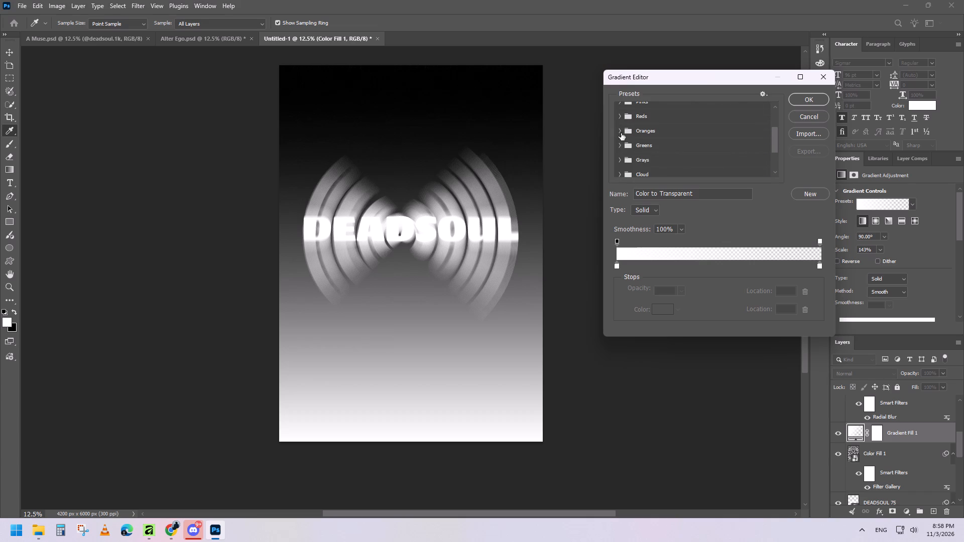
Look through the Oranges, Reds, Pinks, Purples and Blues gradient presets.
left_click(621, 131)
scroll(676, 152, "down", 3)
scroll(676, 152, "up", 2)
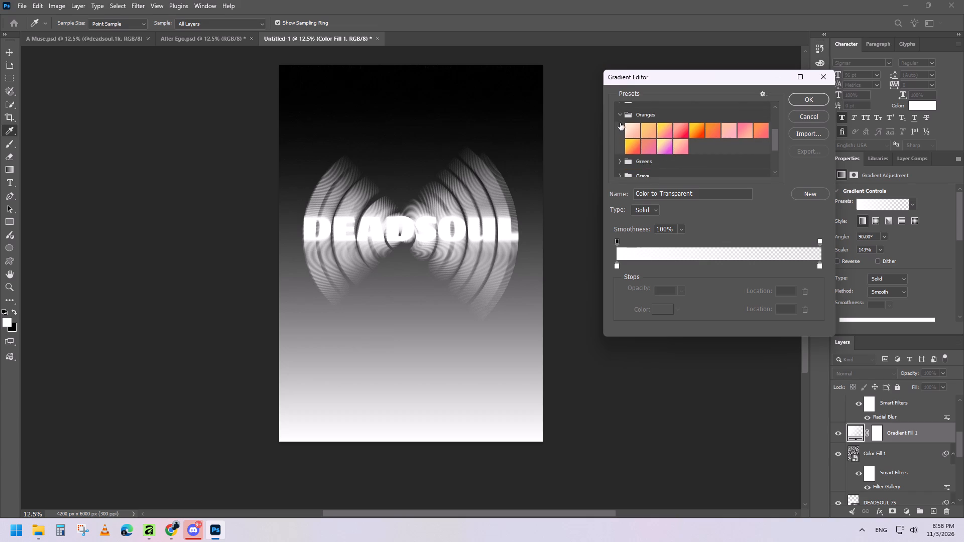
left_click(620, 121)
left_click(619, 109)
scroll(665, 148, "down", 1)
scroll(664, 148, "up", 4)
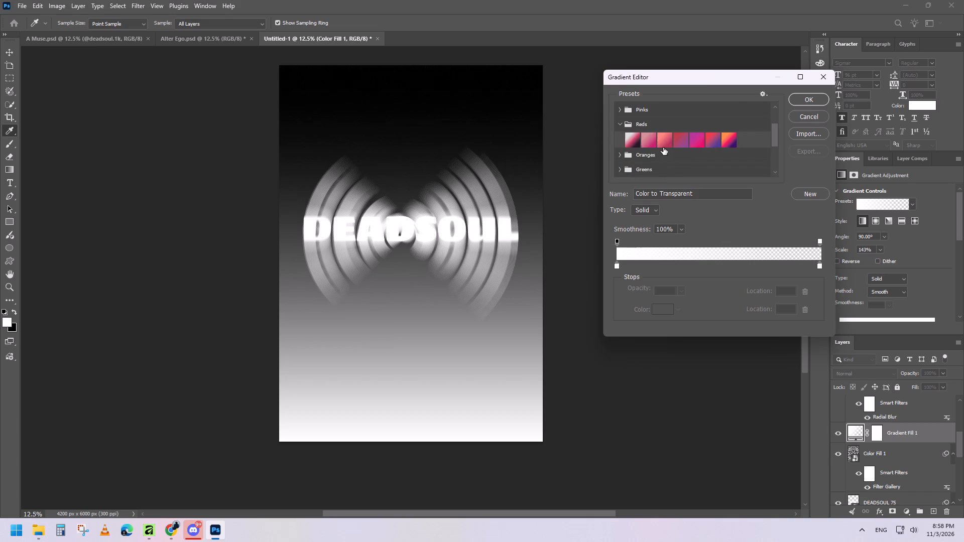
scroll(663, 148, "up", 3)
left_click(618, 142)
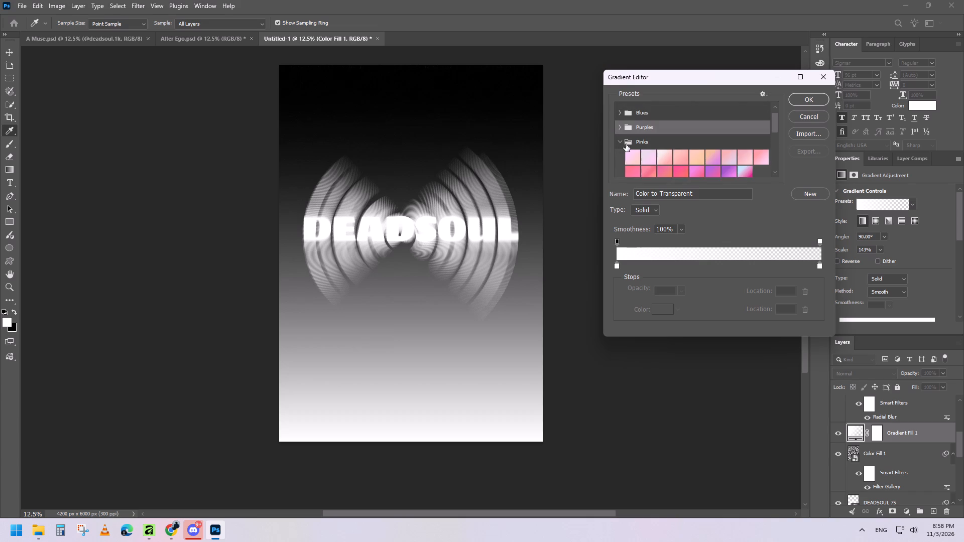
scroll(626, 144, "down", 3)
left_click(620, 118)
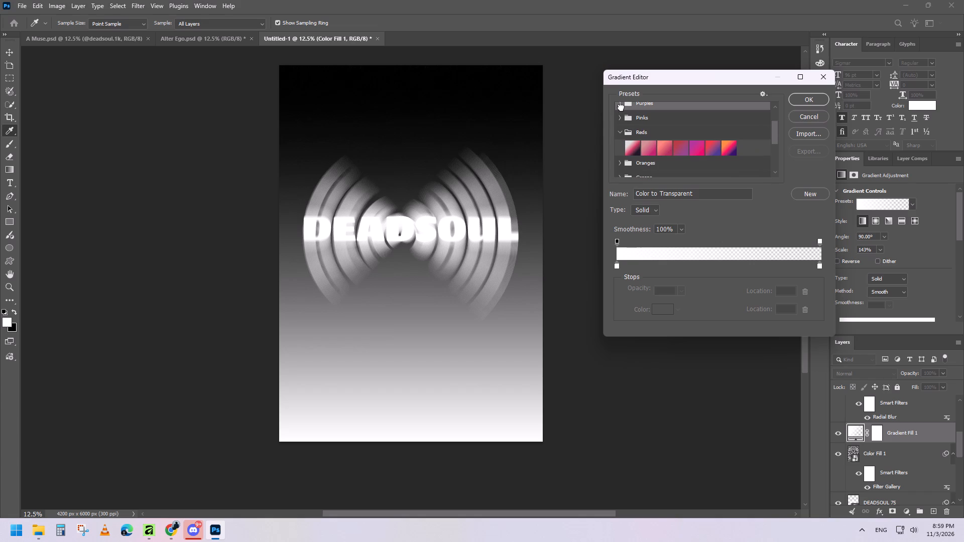
left_click(621, 107)
left_click(620, 105)
scroll(635, 128, "down", 2)
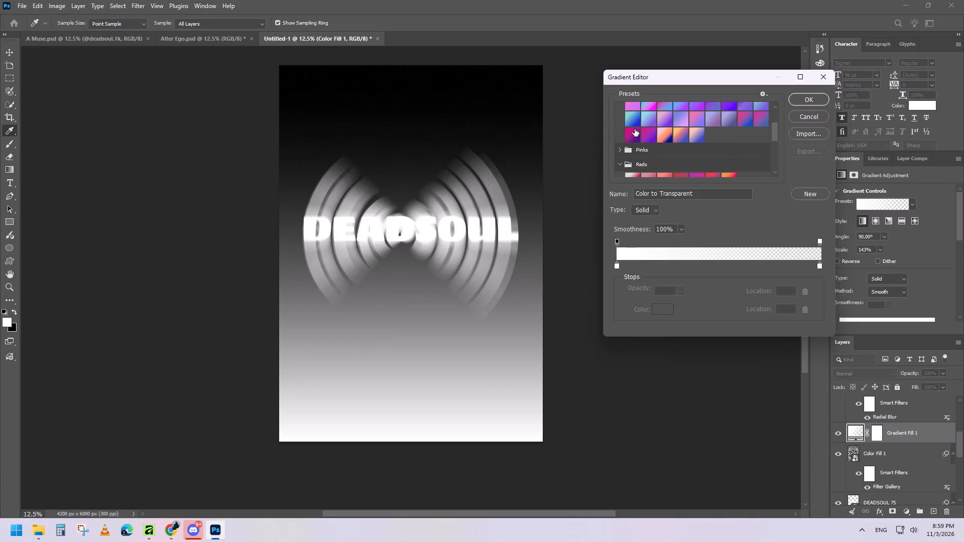
scroll(637, 134, "up", 7)
left_click(622, 137)
left_click(619, 124)
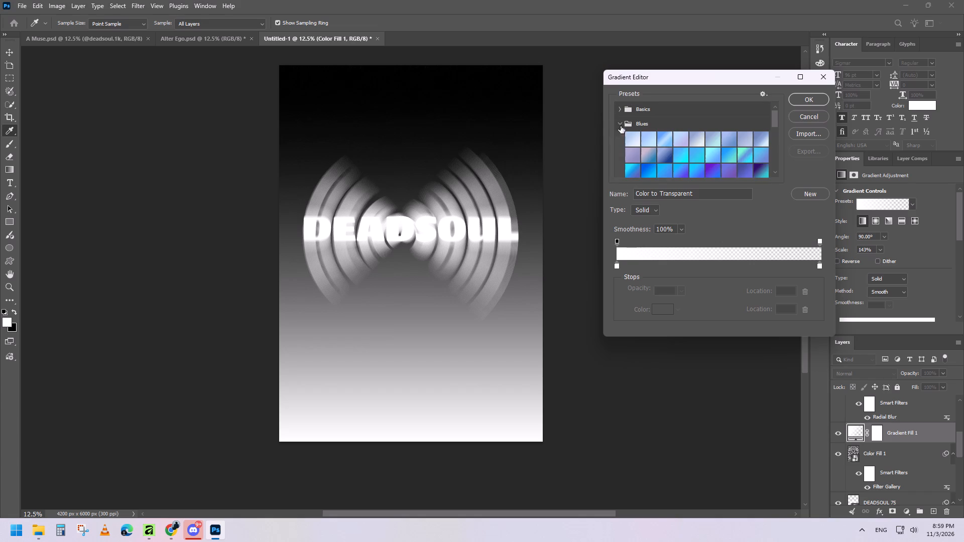
scroll(679, 151, "down", 4)
scroll(632, 150, "up", 3)
left_click(621, 113)
Try the Red_01 and Red_06 gradient presets and apply the Red_07 preset.
scroll(633, 142, "down", 3)
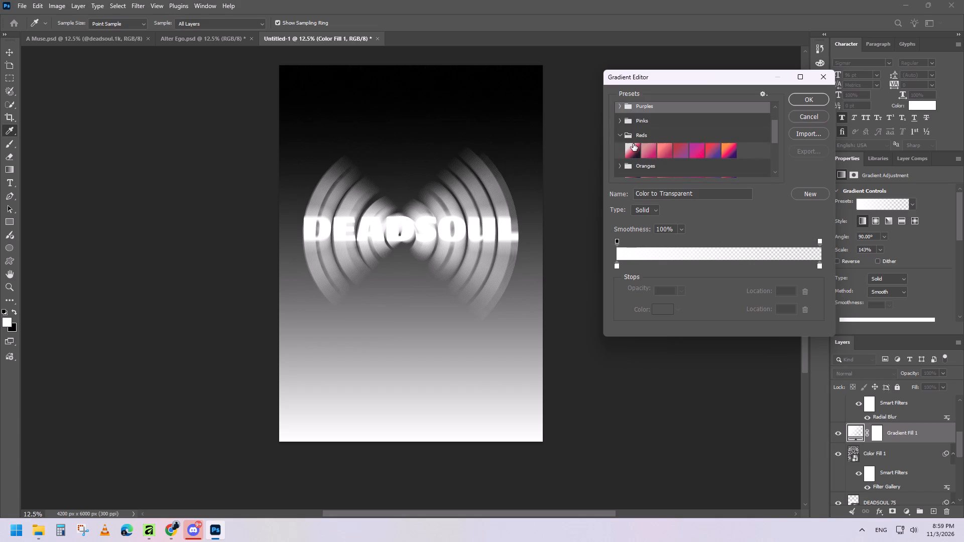
left_click(634, 152)
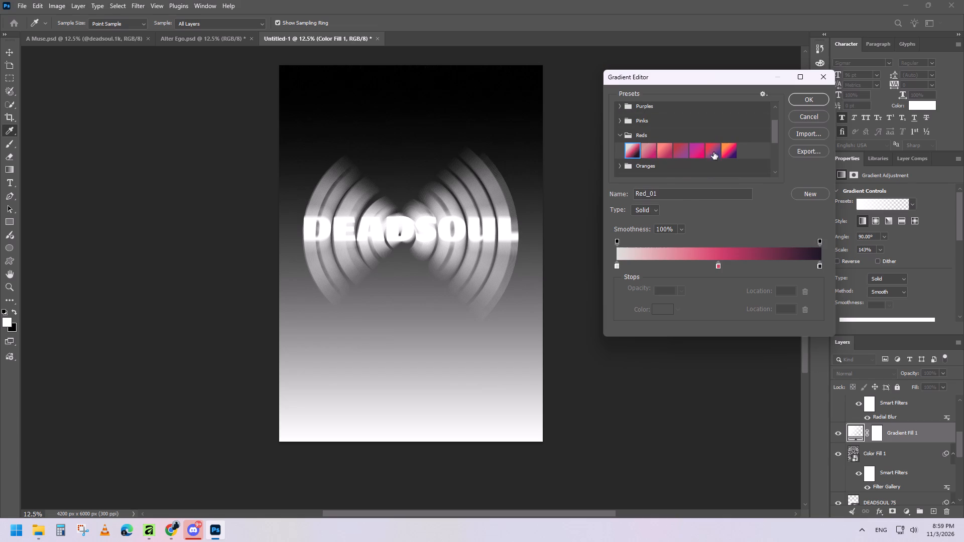
left_click(728, 152)
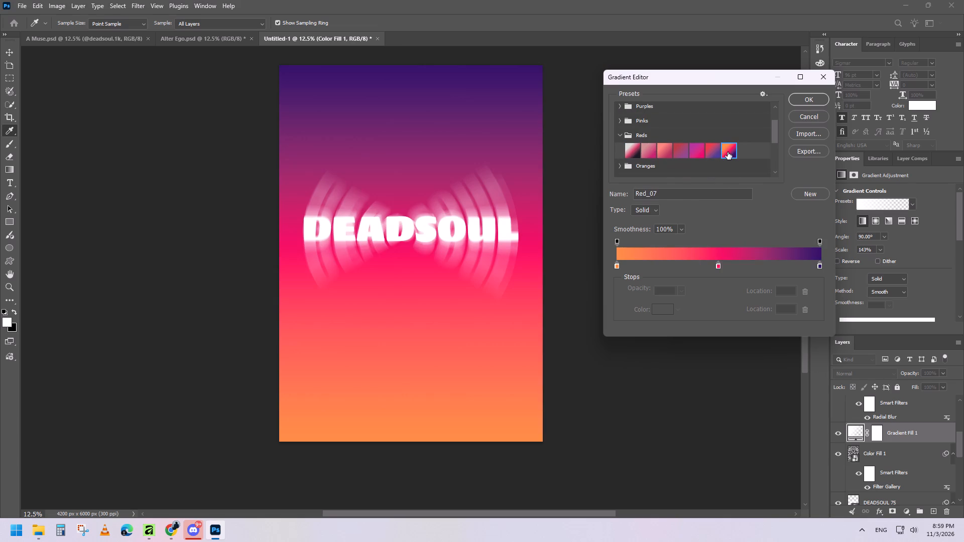
left_click(709, 152)
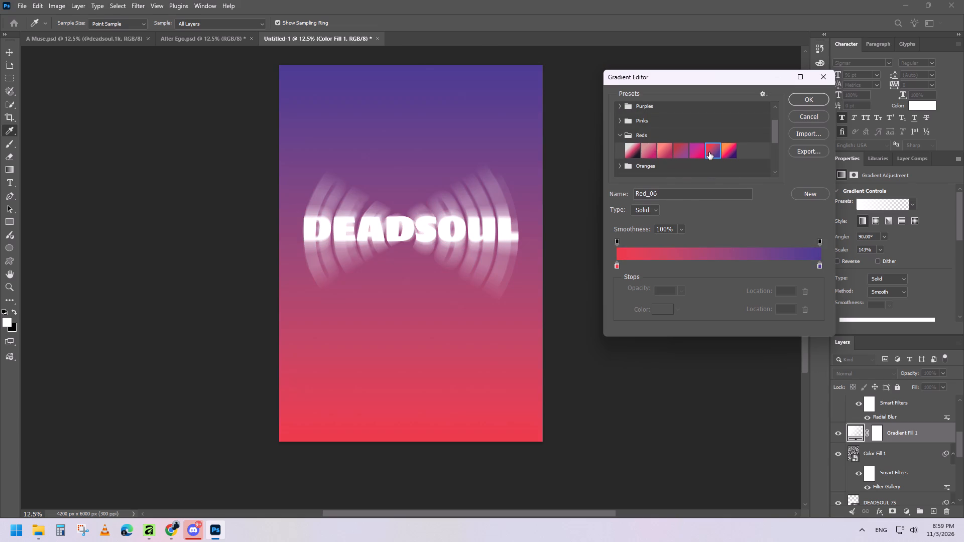
left_click(733, 152)
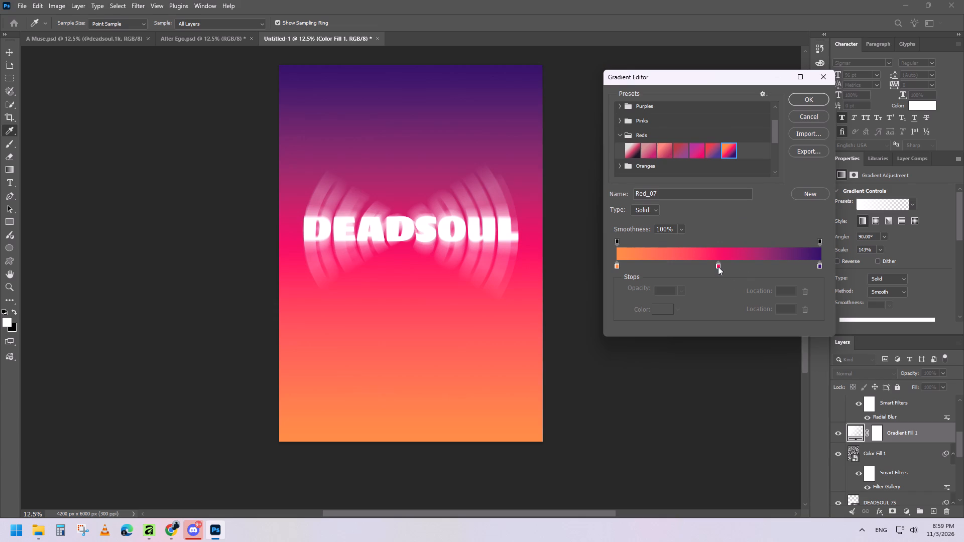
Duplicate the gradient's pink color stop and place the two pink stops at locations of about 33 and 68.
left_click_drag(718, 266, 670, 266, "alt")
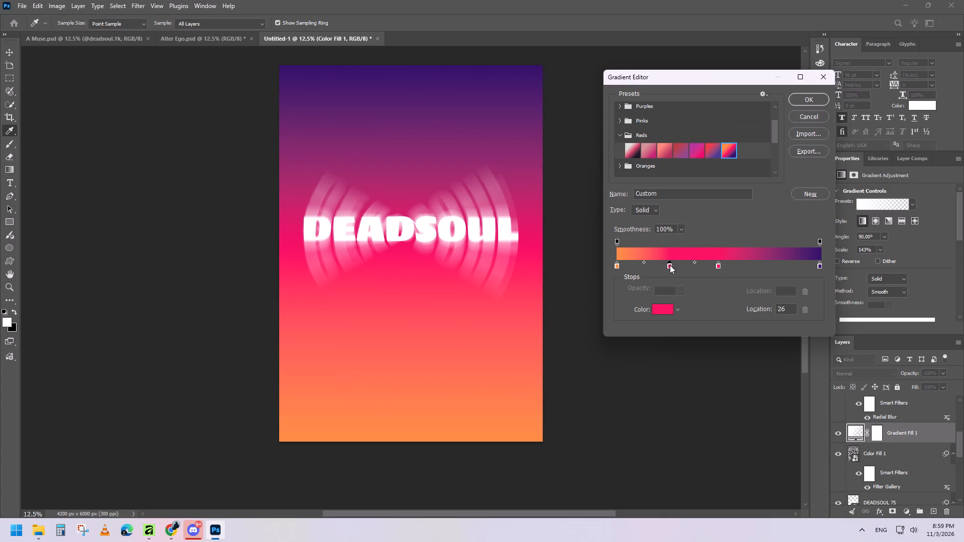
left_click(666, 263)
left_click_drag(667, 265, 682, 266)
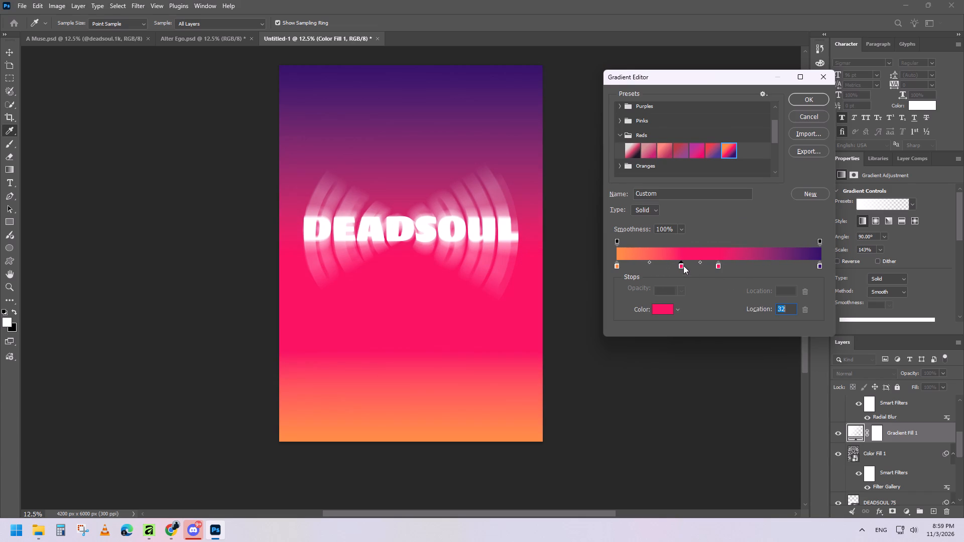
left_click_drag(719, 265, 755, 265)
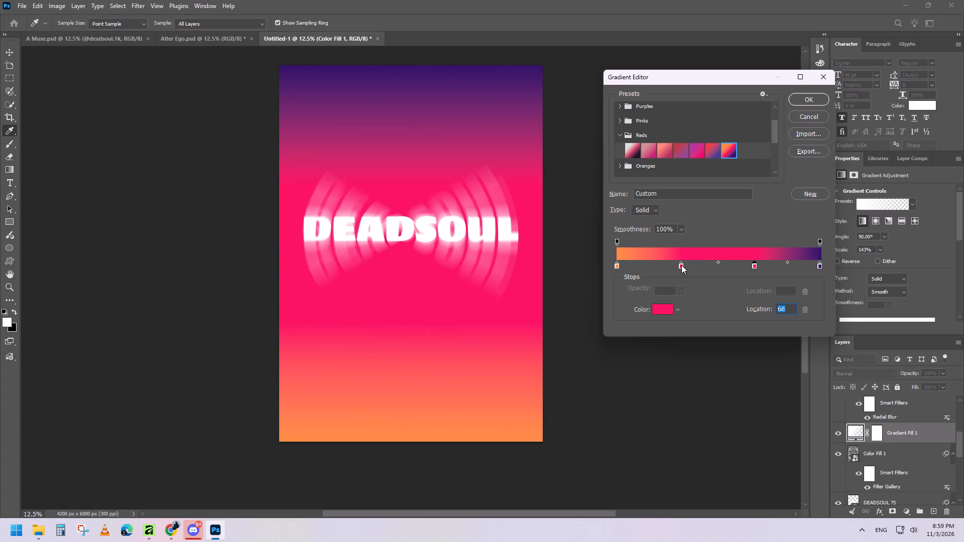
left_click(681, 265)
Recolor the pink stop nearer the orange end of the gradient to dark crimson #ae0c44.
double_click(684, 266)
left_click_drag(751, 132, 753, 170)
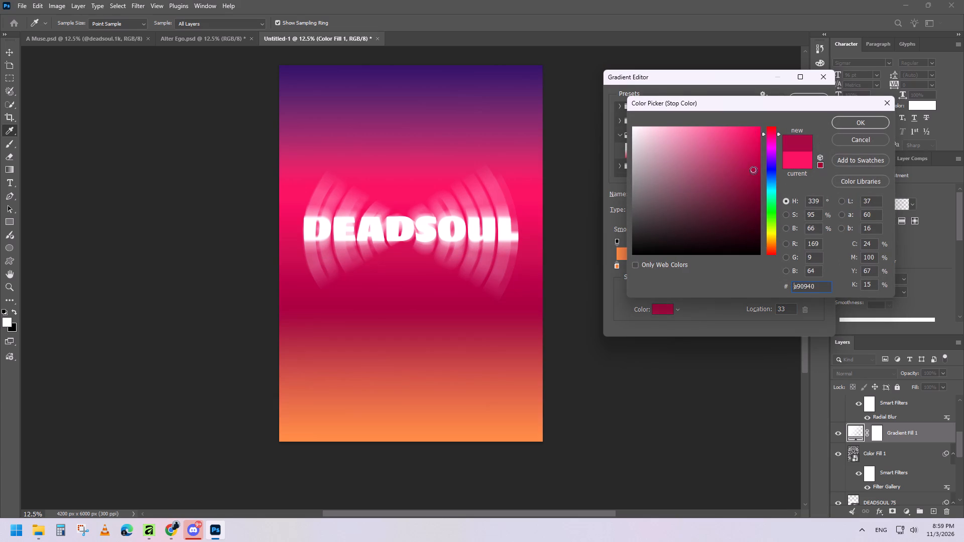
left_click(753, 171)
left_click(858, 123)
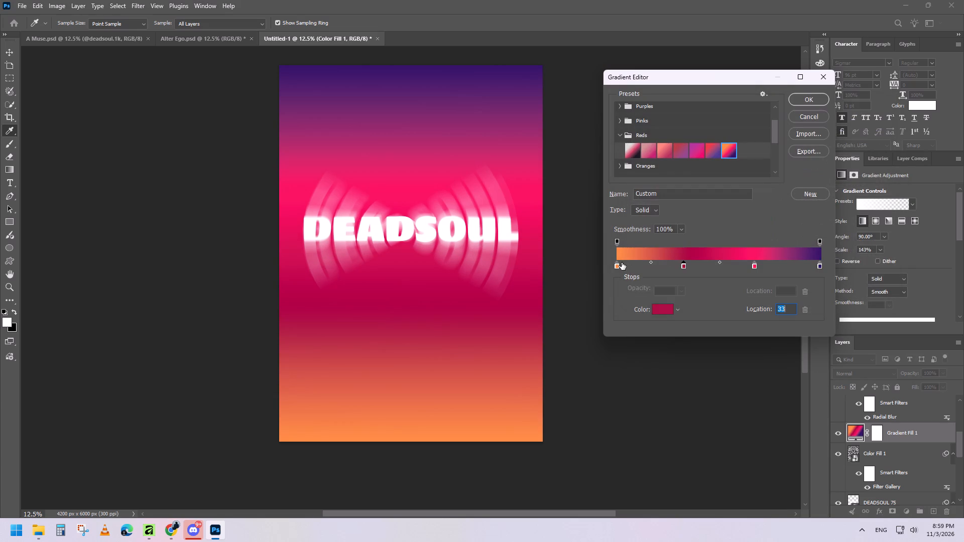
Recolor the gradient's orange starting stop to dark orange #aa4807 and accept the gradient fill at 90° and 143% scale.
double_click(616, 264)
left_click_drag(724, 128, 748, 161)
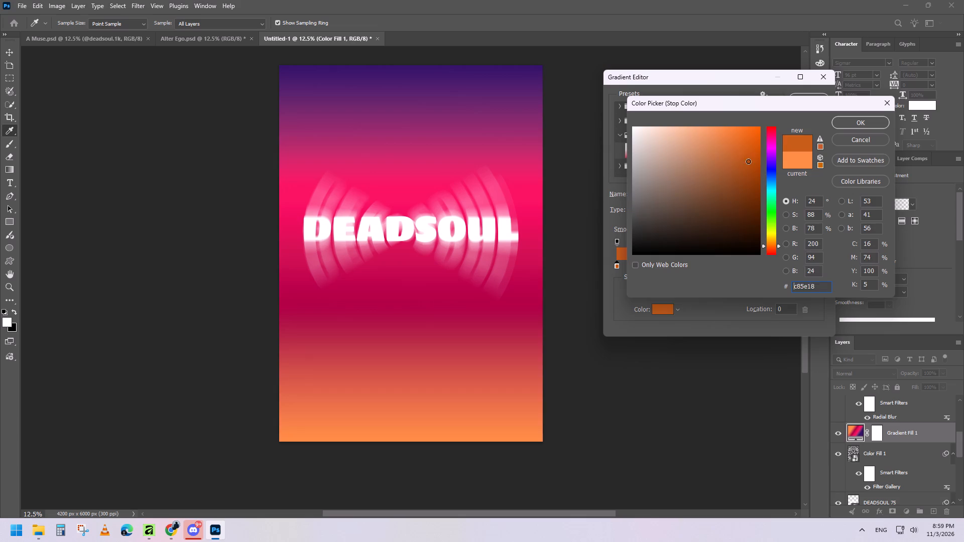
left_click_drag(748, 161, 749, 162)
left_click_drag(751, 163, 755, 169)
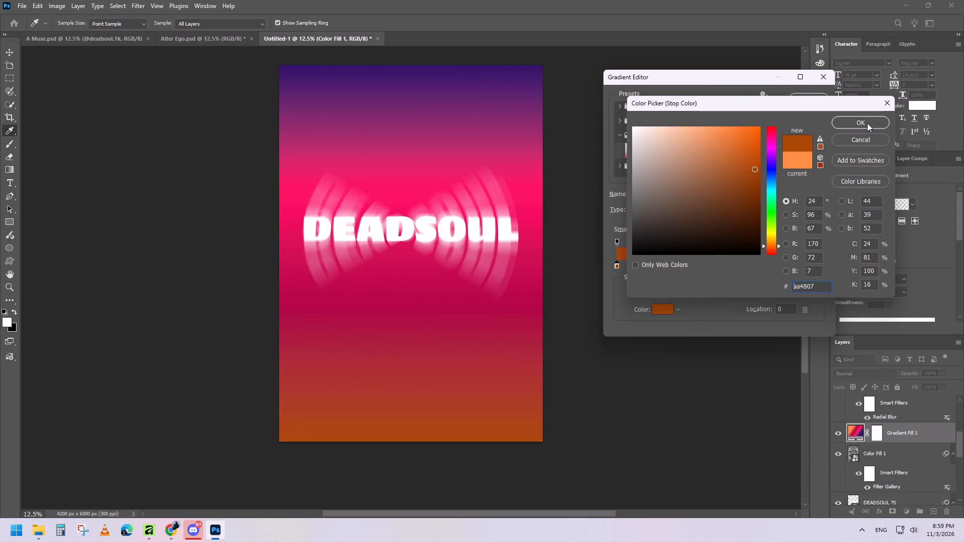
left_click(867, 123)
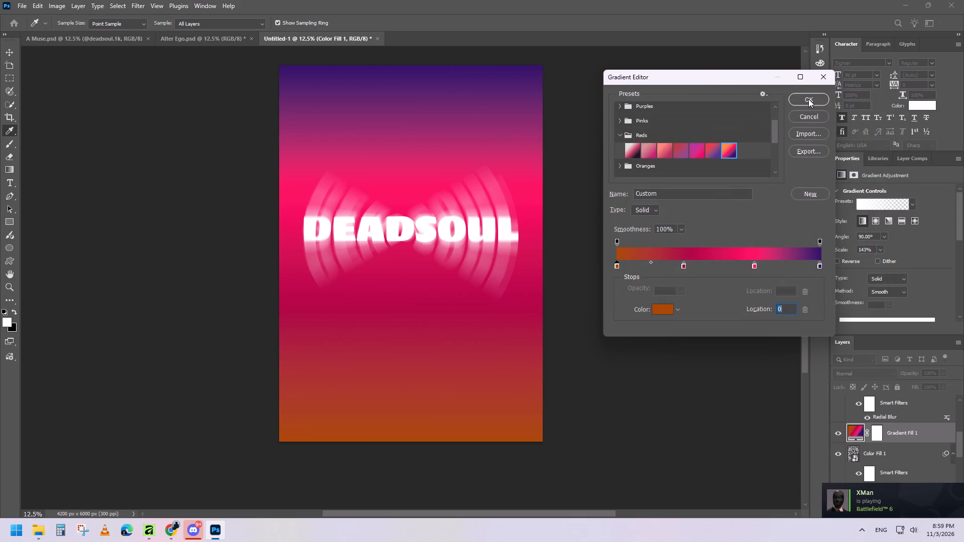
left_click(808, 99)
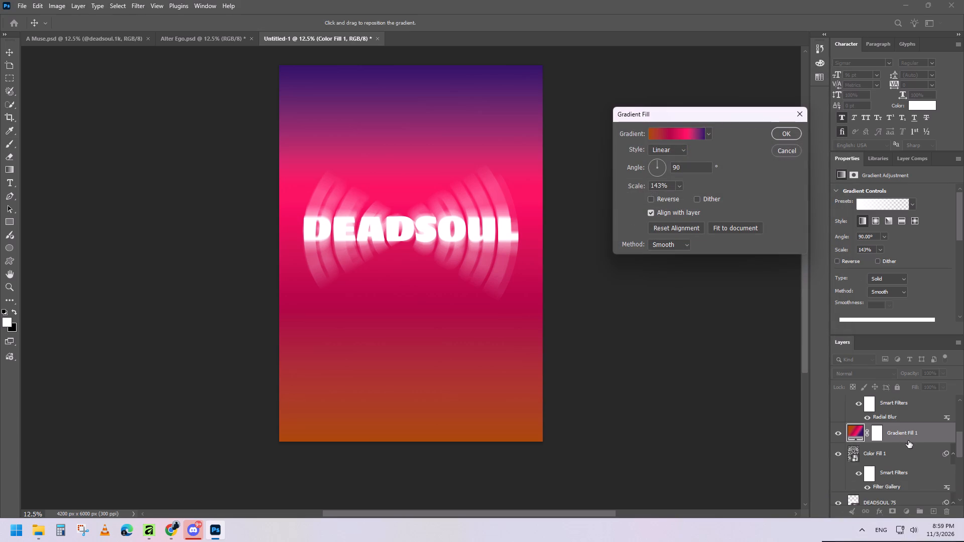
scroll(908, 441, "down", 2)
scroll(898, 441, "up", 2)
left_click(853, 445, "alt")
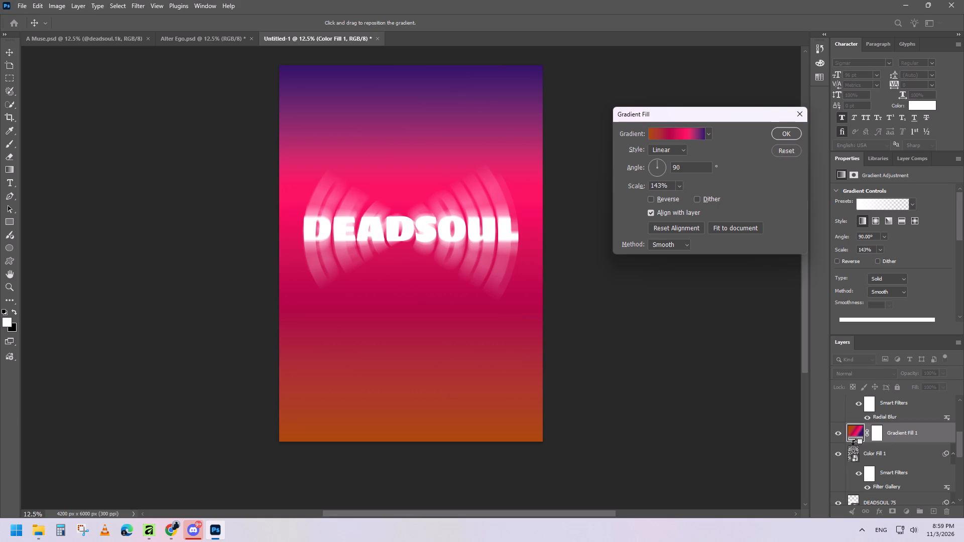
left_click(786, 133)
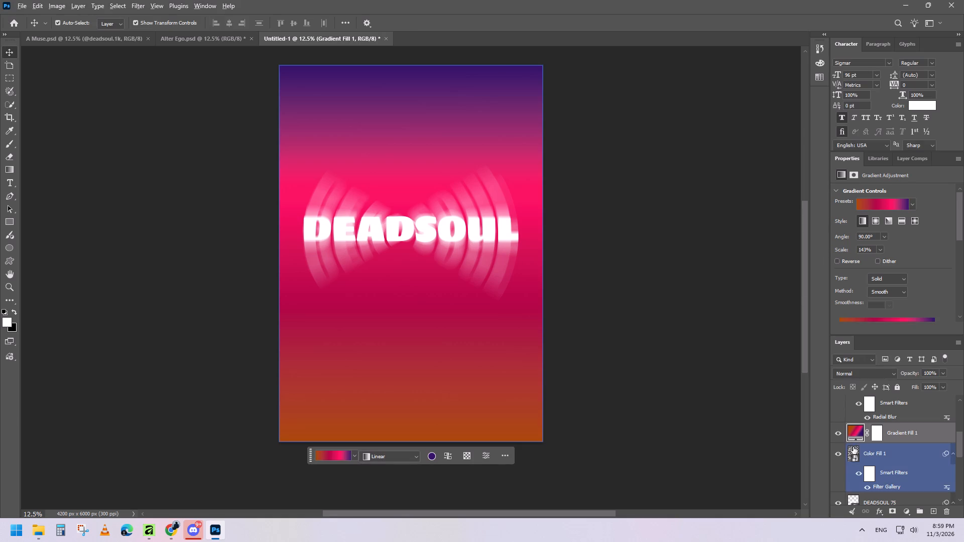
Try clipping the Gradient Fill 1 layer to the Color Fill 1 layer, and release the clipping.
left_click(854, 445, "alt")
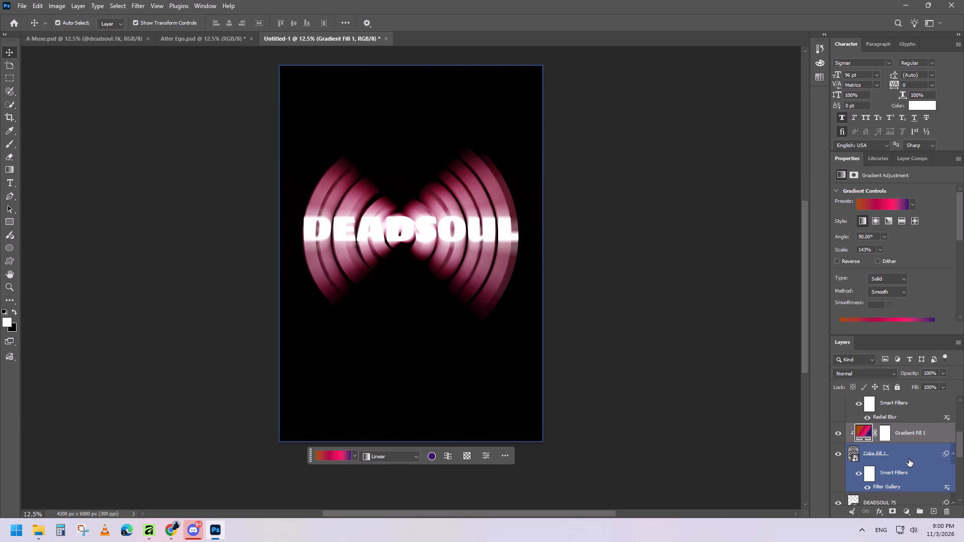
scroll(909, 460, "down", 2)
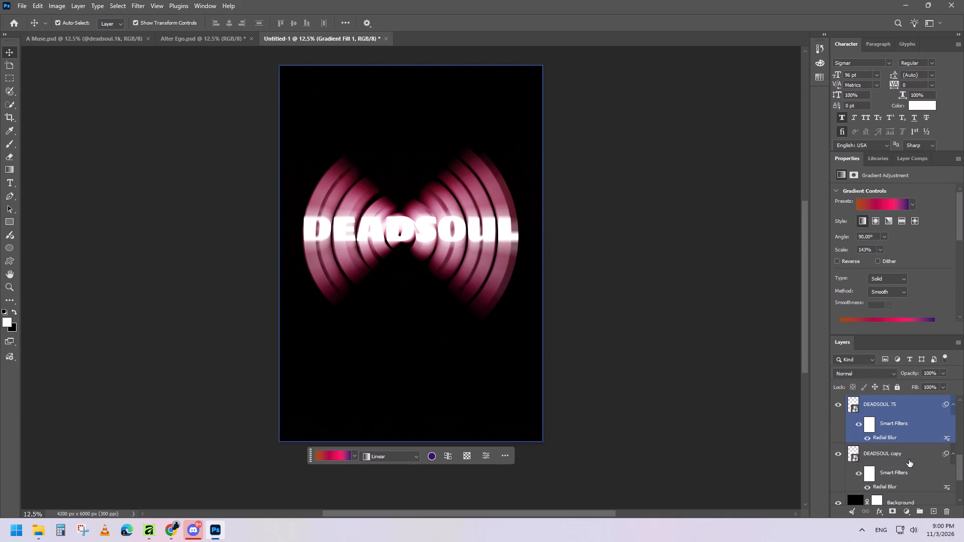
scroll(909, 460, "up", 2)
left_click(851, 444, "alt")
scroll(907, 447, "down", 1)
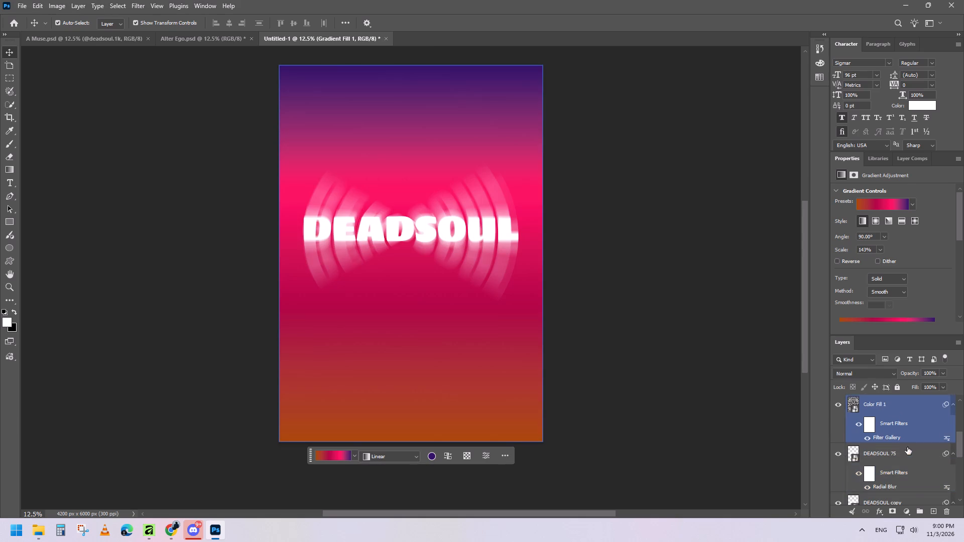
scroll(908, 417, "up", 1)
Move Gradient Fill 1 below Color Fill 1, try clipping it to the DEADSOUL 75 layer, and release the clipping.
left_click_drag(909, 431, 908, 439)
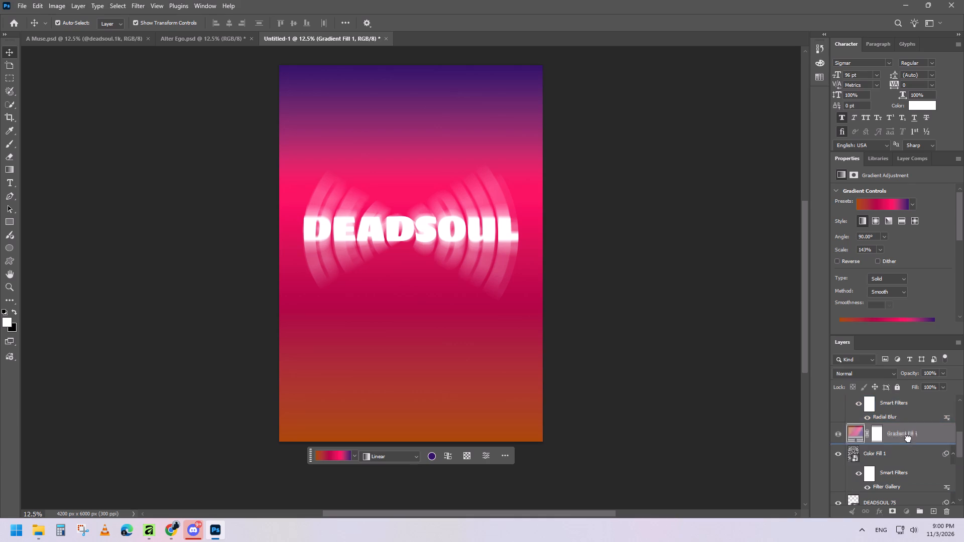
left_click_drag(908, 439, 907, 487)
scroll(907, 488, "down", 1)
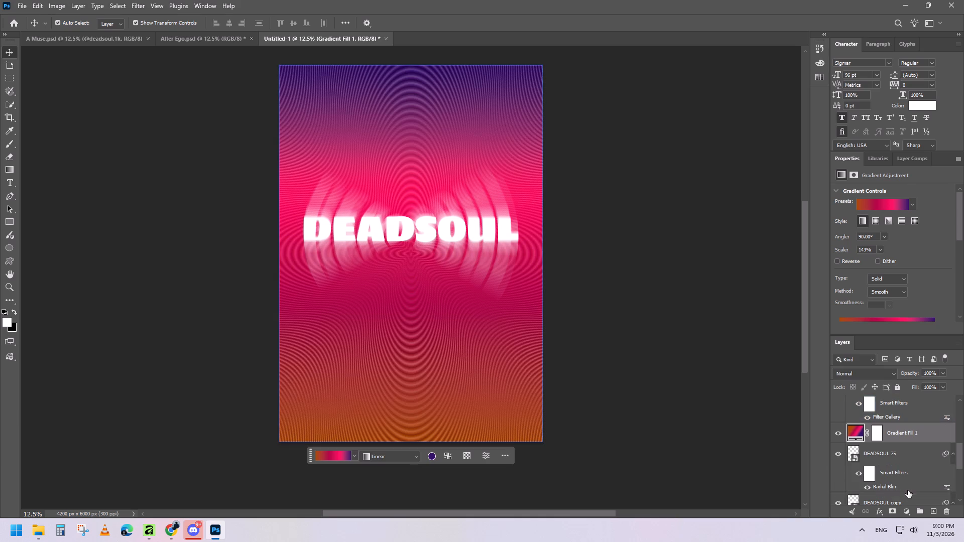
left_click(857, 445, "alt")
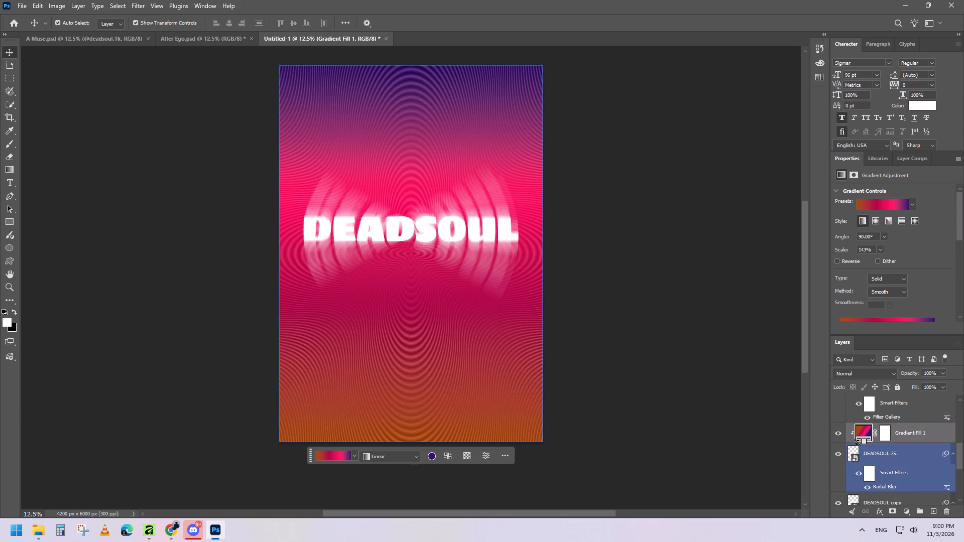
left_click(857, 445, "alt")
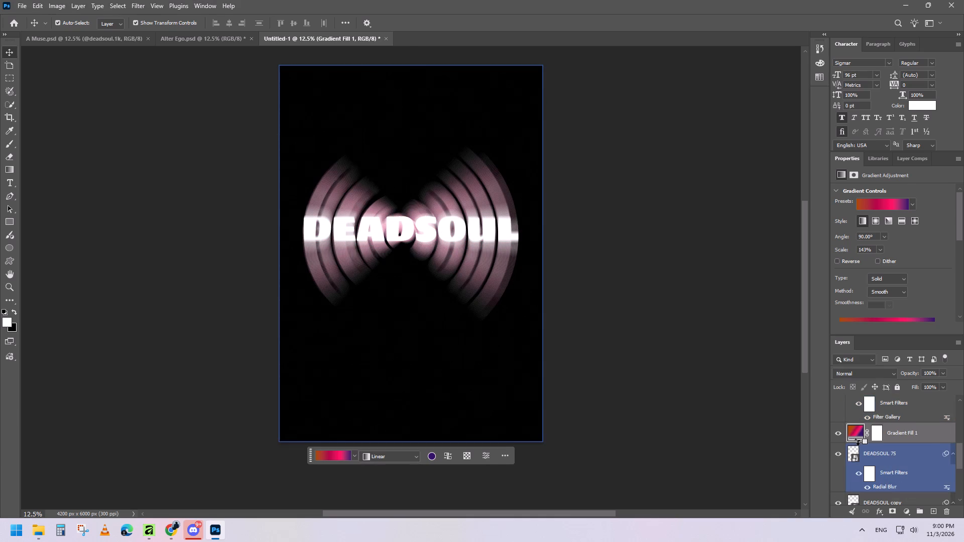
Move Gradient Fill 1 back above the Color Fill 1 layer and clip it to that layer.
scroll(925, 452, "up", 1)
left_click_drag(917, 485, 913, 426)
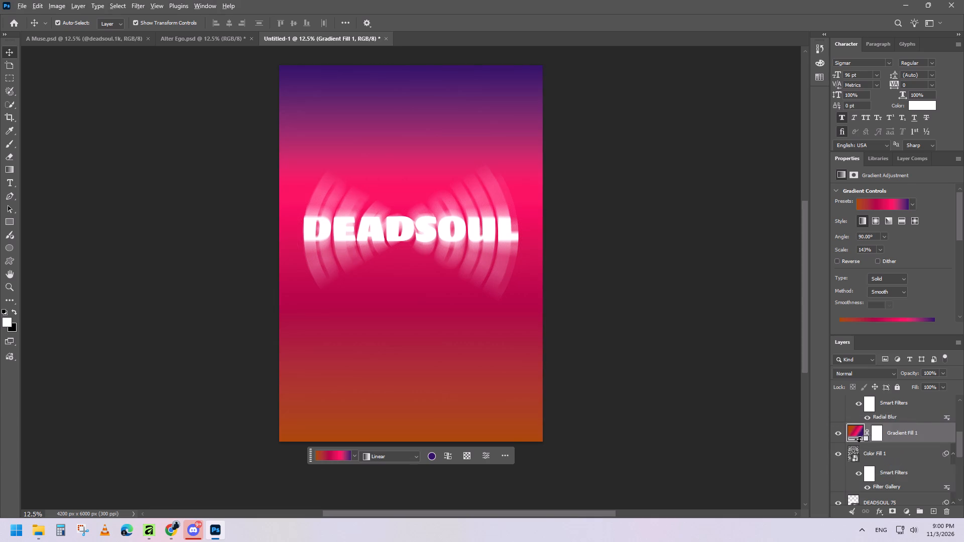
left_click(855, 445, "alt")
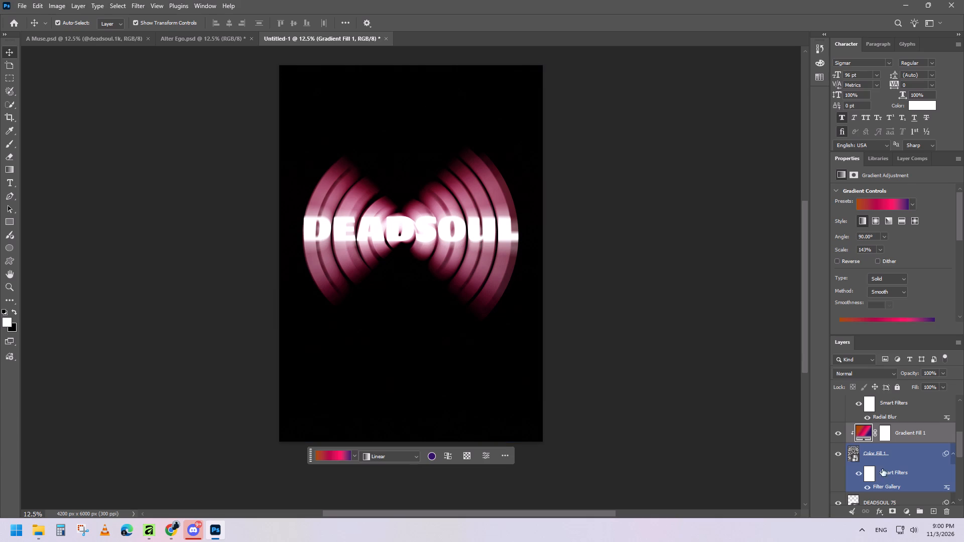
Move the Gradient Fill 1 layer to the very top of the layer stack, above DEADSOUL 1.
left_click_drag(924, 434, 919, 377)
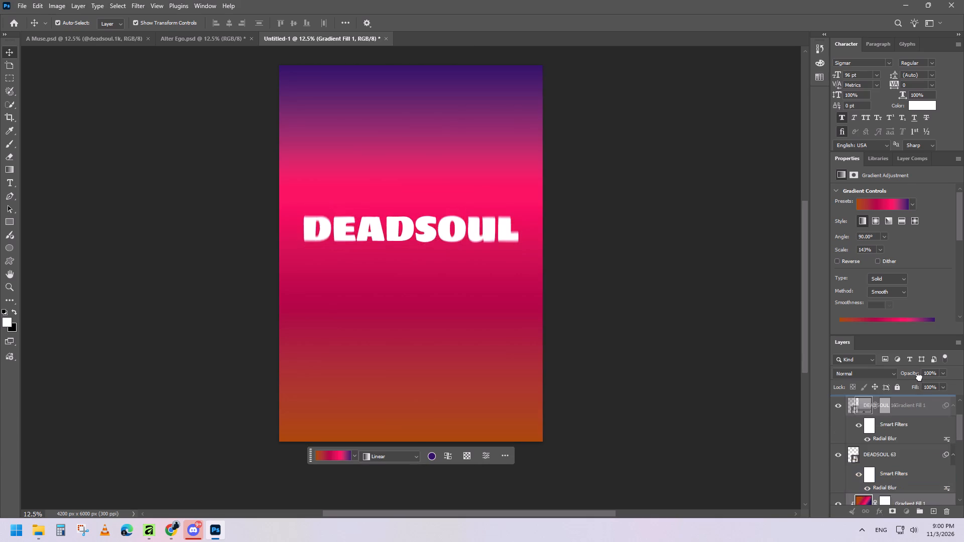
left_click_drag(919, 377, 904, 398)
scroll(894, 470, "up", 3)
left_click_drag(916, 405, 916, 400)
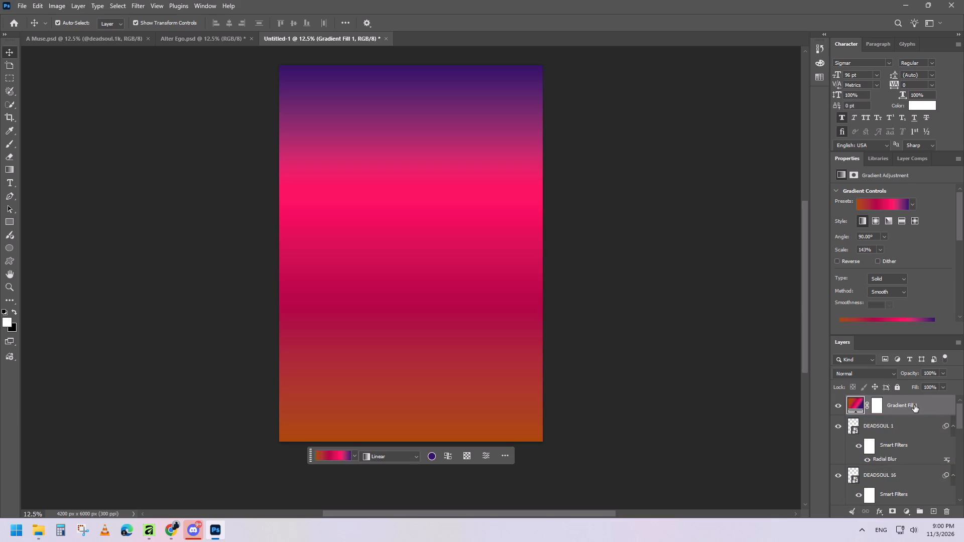
Delete the Gradient Fill 1 layer.
left_click(928, 405)
key("Delete")
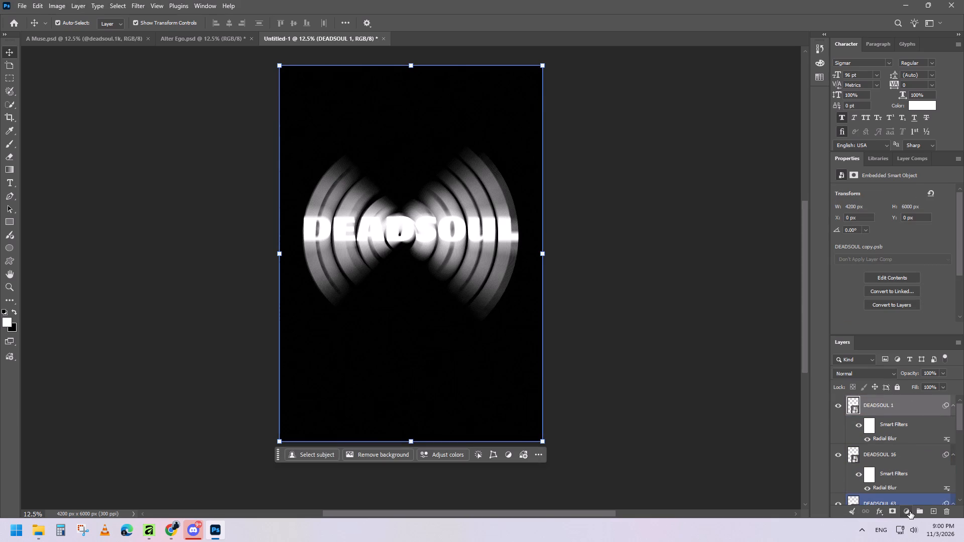
Add a Gradient Map adjustment layer above the DEADSOUL 1 layer and open its gradient for editing.
left_click(909, 513)
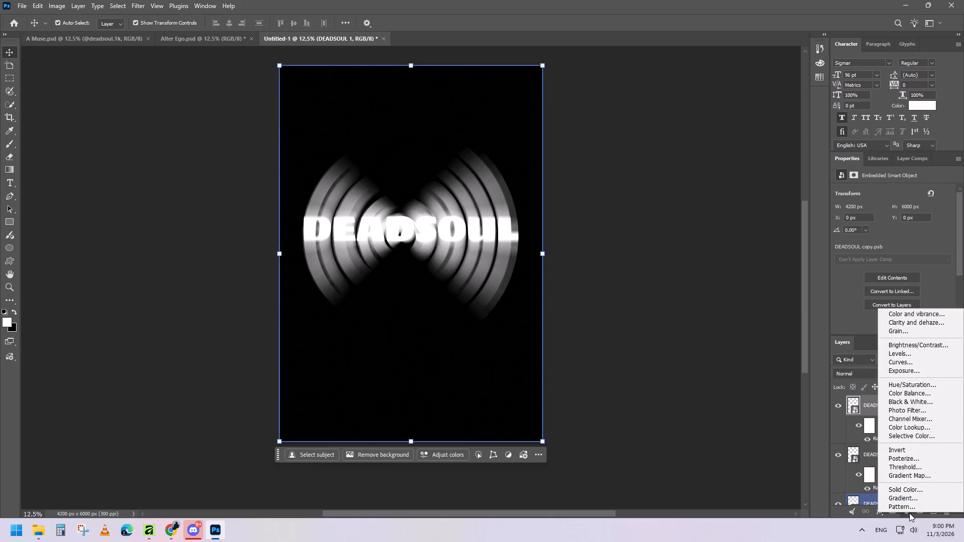
left_click(910, 477)
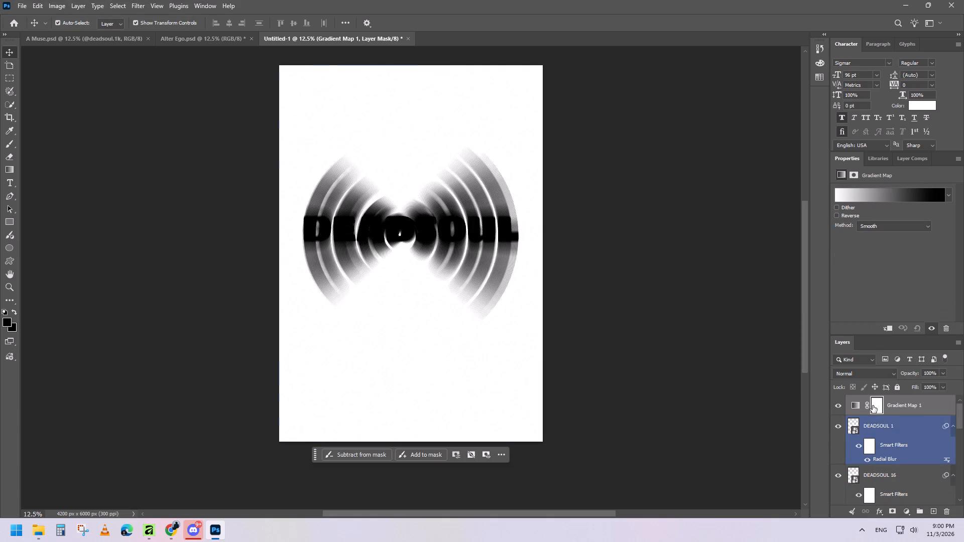
double_click(855, 405)
double_click(872, 197)
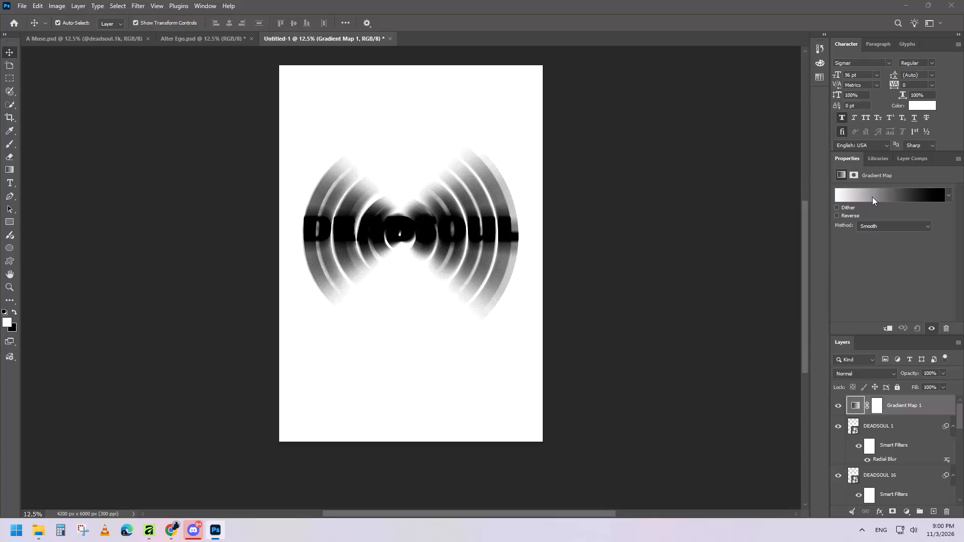
Try the last three gradients of the Purples preset group on the gradient map, applying Purple_21.
left_click(621, 123)
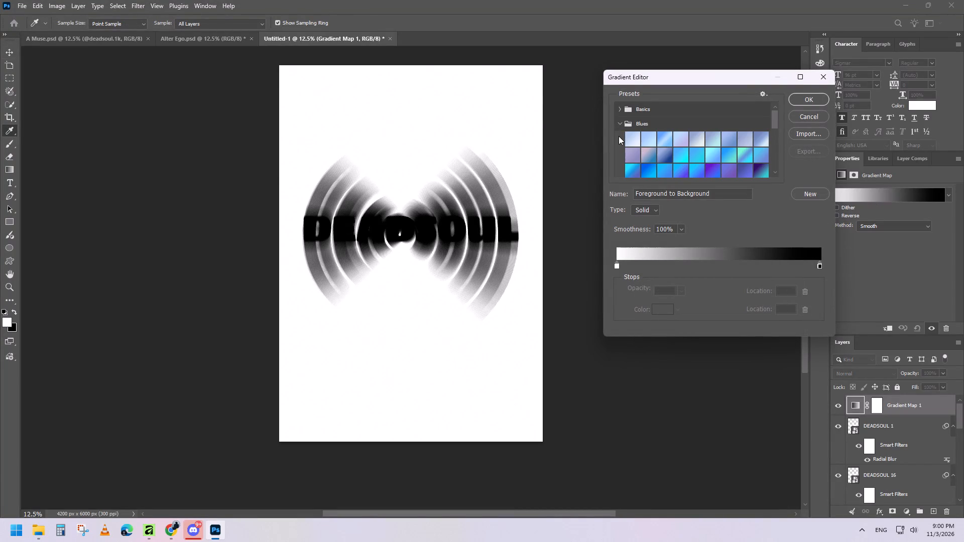
left_click(617, 122)
left_click(620, 125)
left_click(619, 135)
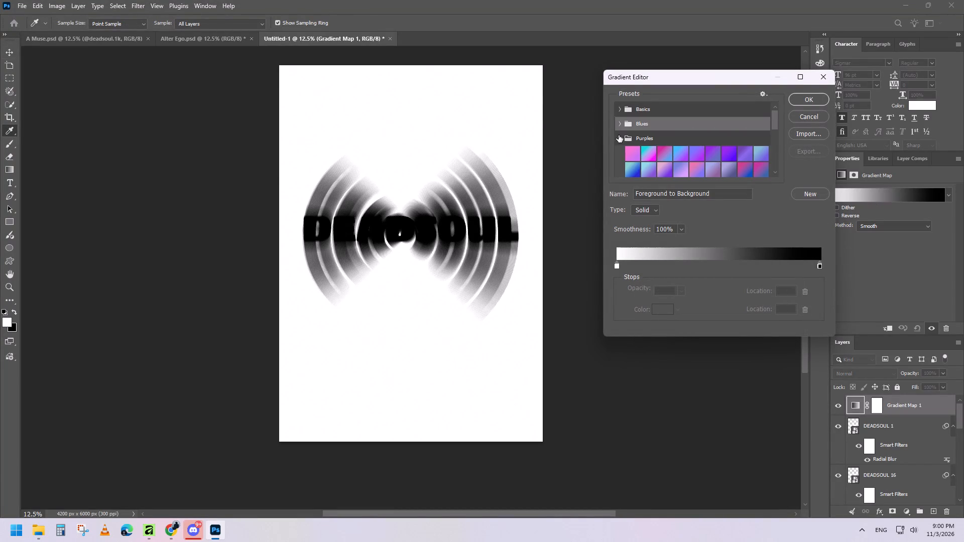
scroll(684, 159, "down", 3)
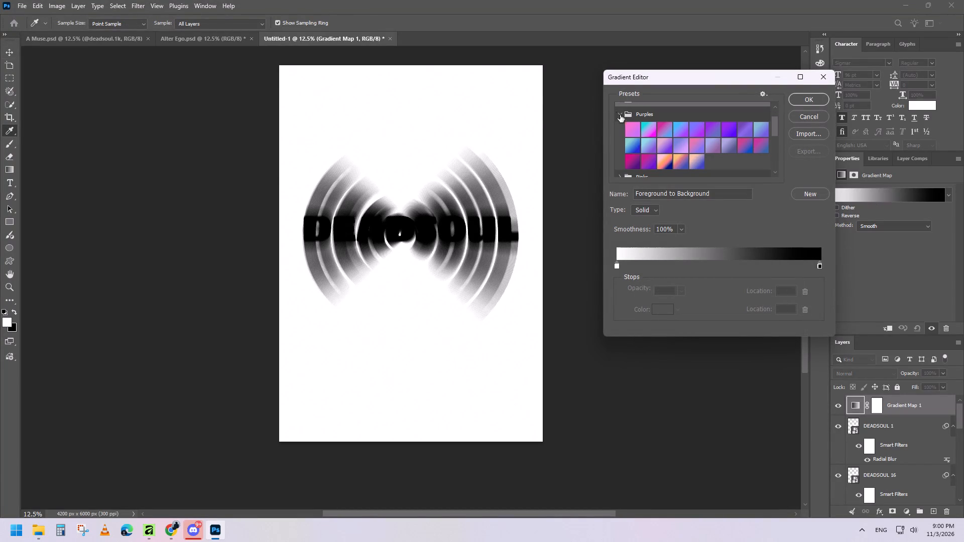
left_click(700, 161)
left_click(682, 163)
left_click(665, 163)
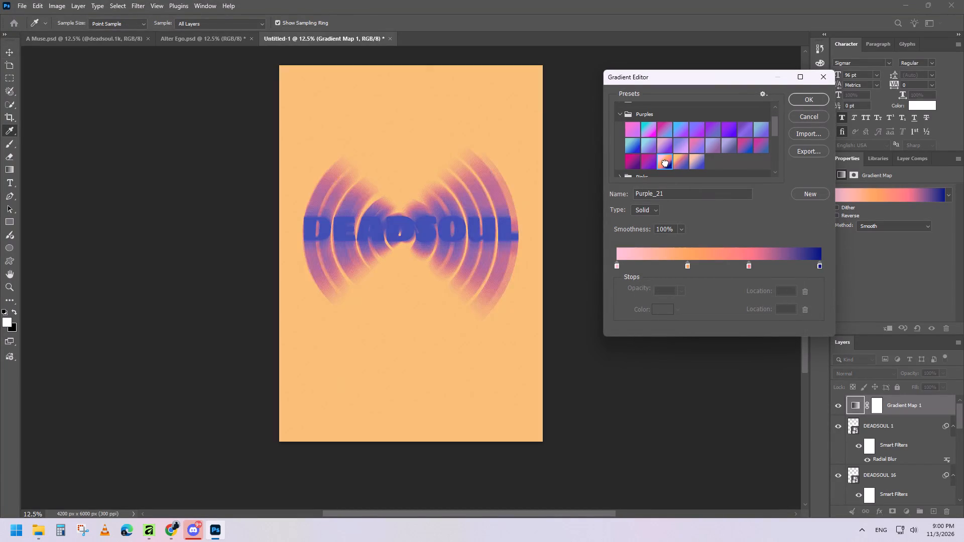
left_click(620, 111)
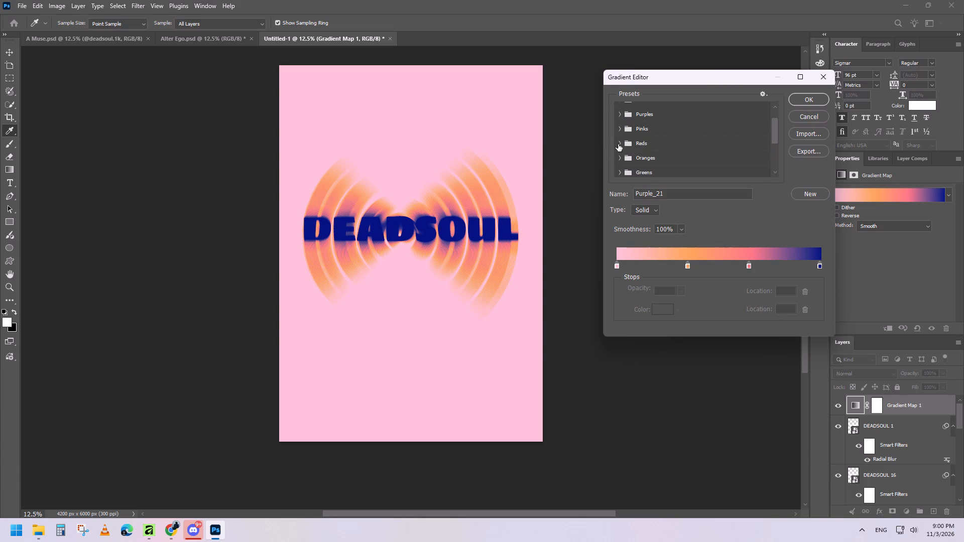
Try the Red_07 gradient from the Reds presets on the gradient map, and settle on Red_01.
left_click(619, 144)
scroll(686, 157, "down", 2)
left_click(725, 144)
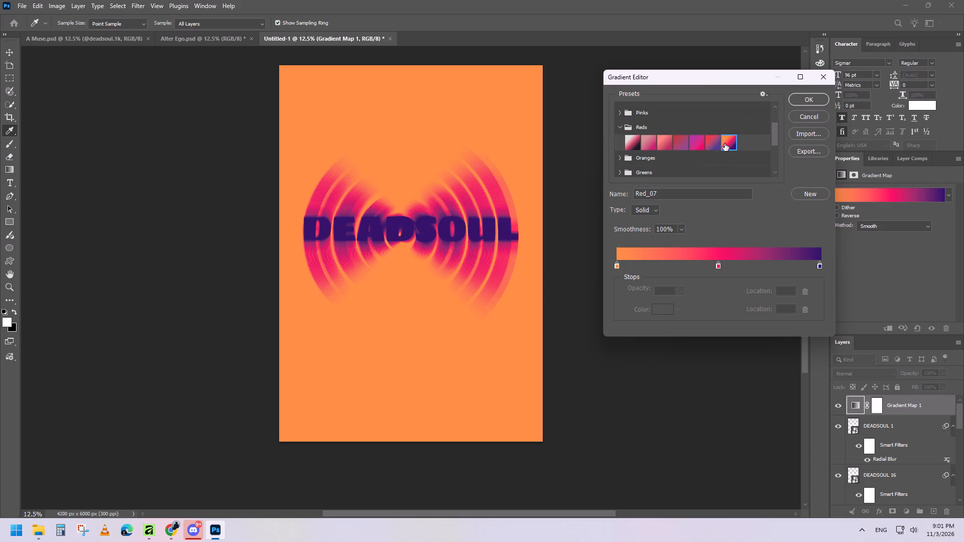
left_click(711, 144)
left_click(728, 144)
left_click(627, 140)
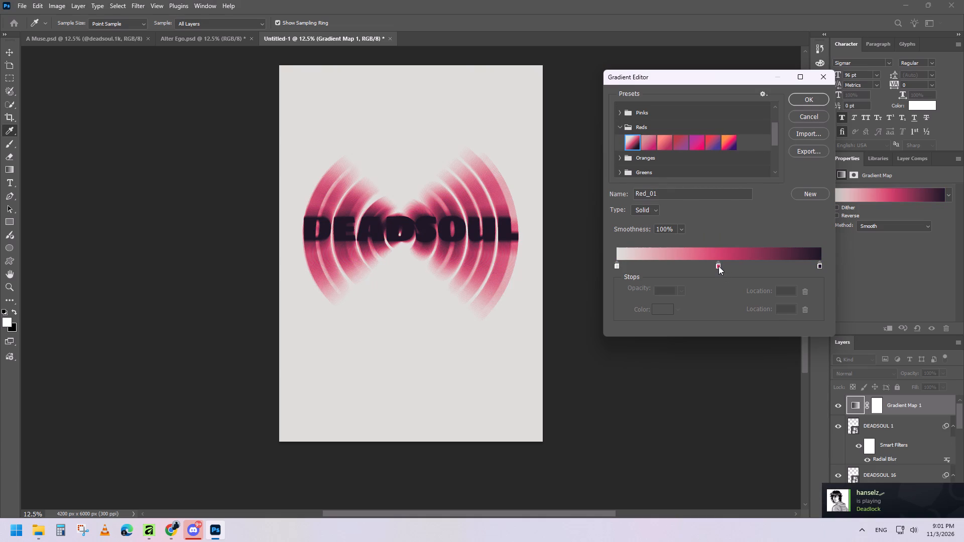
Shift the middle pink stop toward the dark end and add a second pink stop at location 31.
left_click_drag(718, 266, 719, 265)
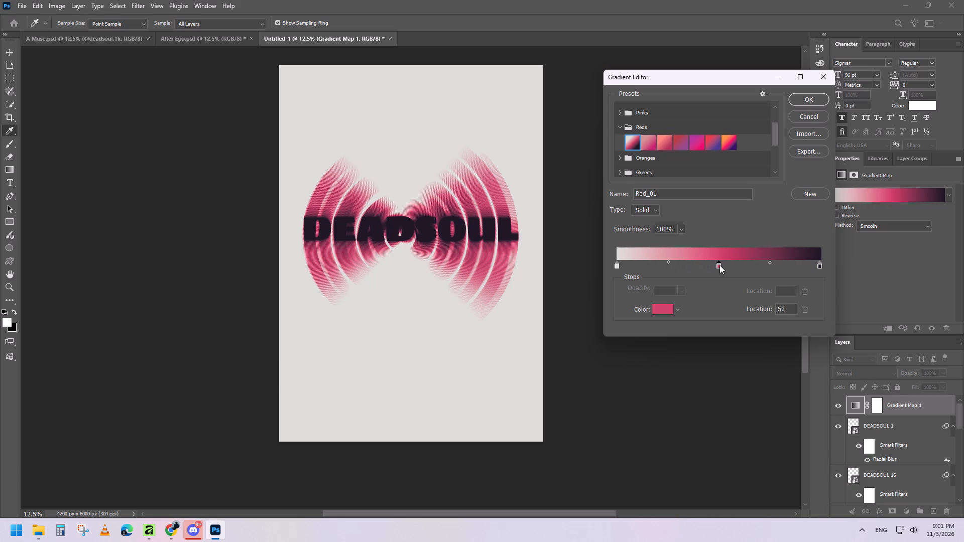
left_click_drag(719, 265, 748, 265)
left_click_drag(747, 266, 699, 265, "alt")
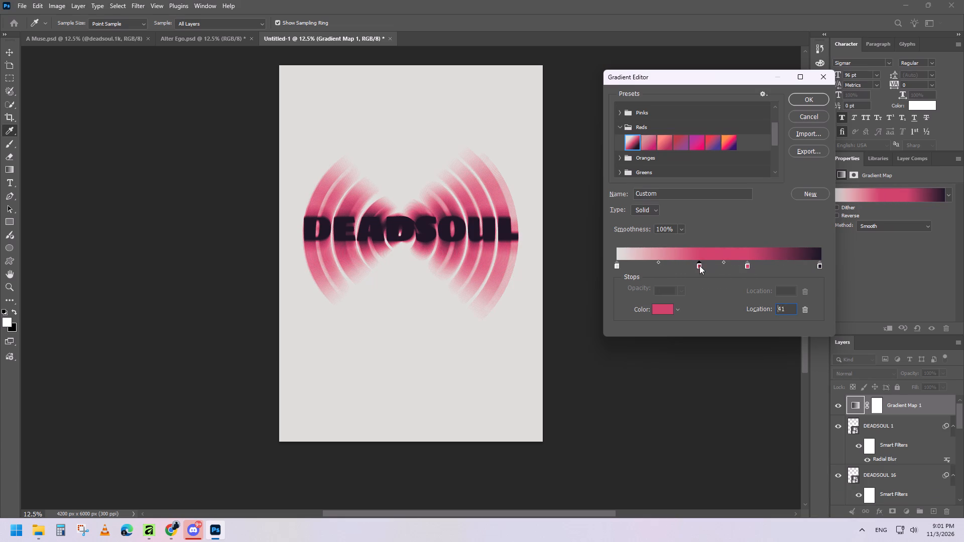
left_click_drag(699, 265, 682, 265, "alt")
Recolor the pink stop at location 31 to dark purple 1d0356.
double_click(681, 266)
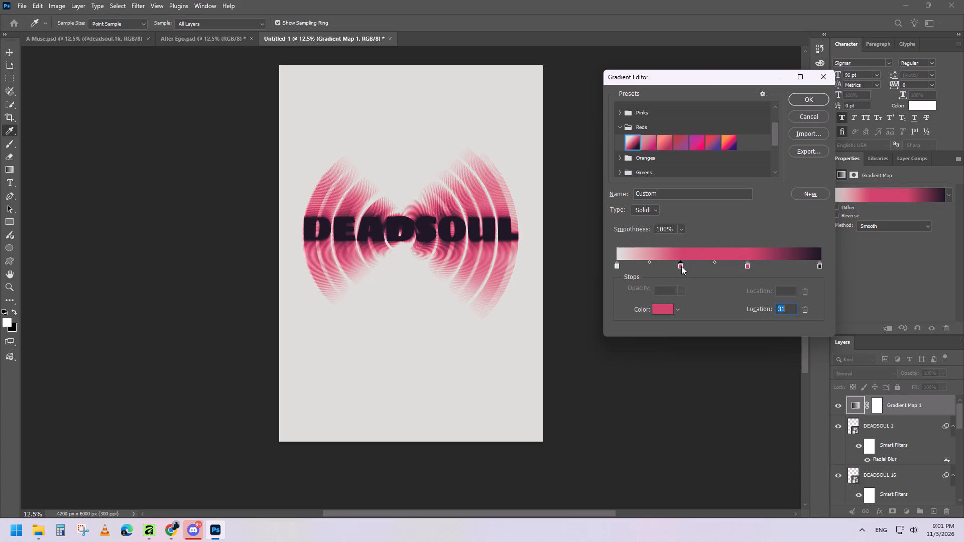
double_click(680, 266)
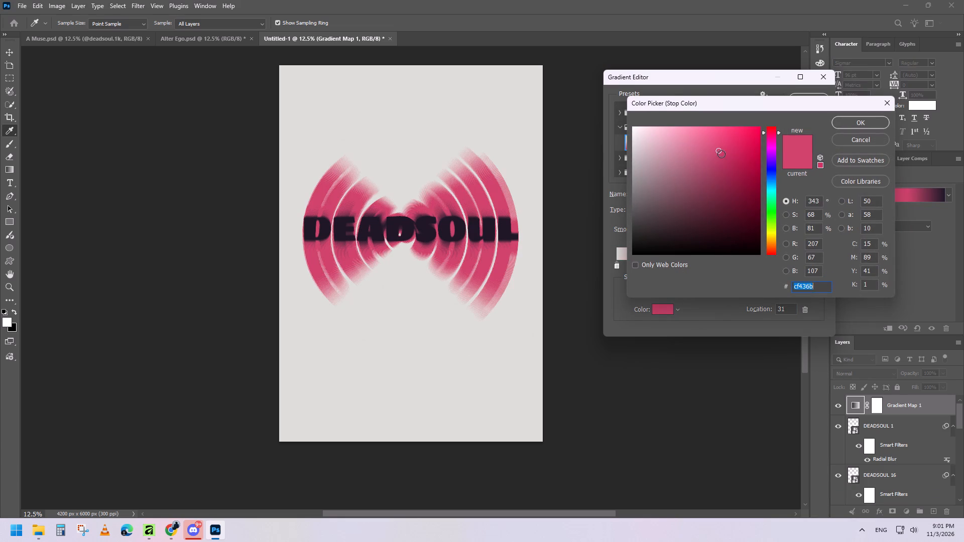
left_click_drag(721, 154, 753, 188)
left_click_drag(753, 189, 753, 200)
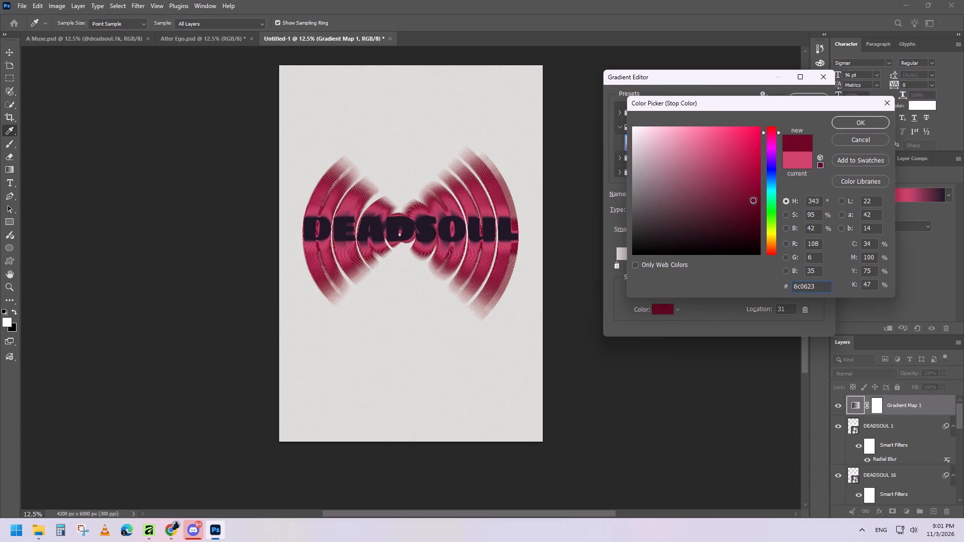
left_click_drag(753, 200, 755, 211)
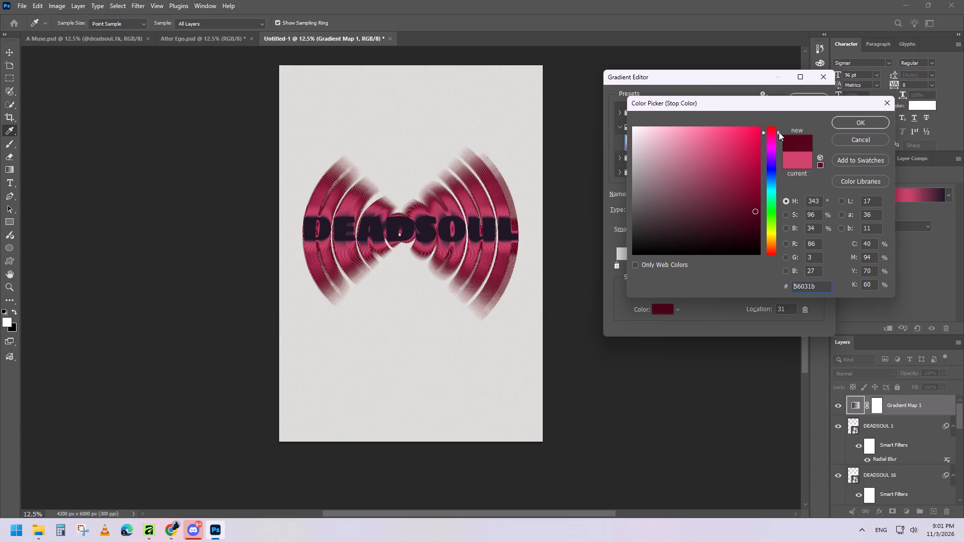
left_click_drag(779, 132, 779, 145)
left_click_drag(779, 145, 779, 155)
left_click_drag(779, 155, 779, 163)
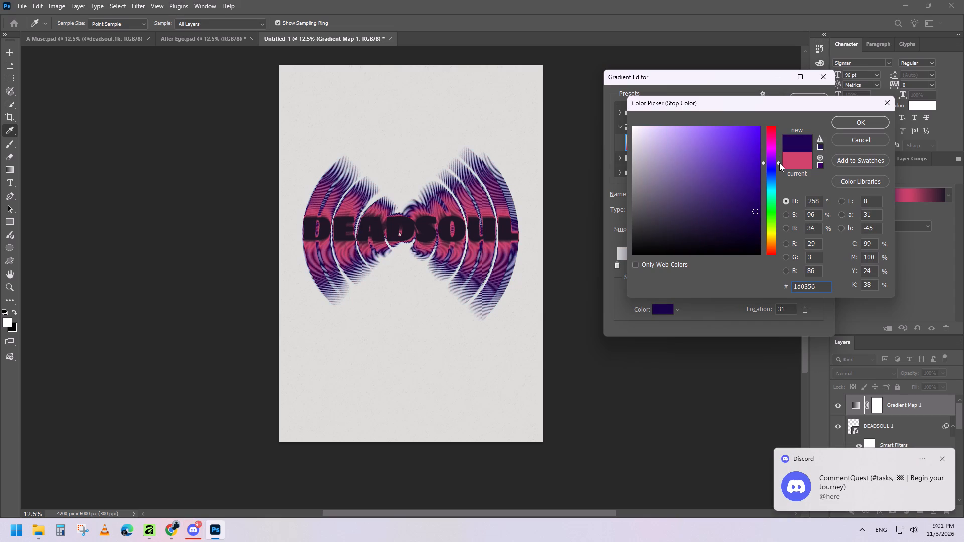
left_click(856, 123)
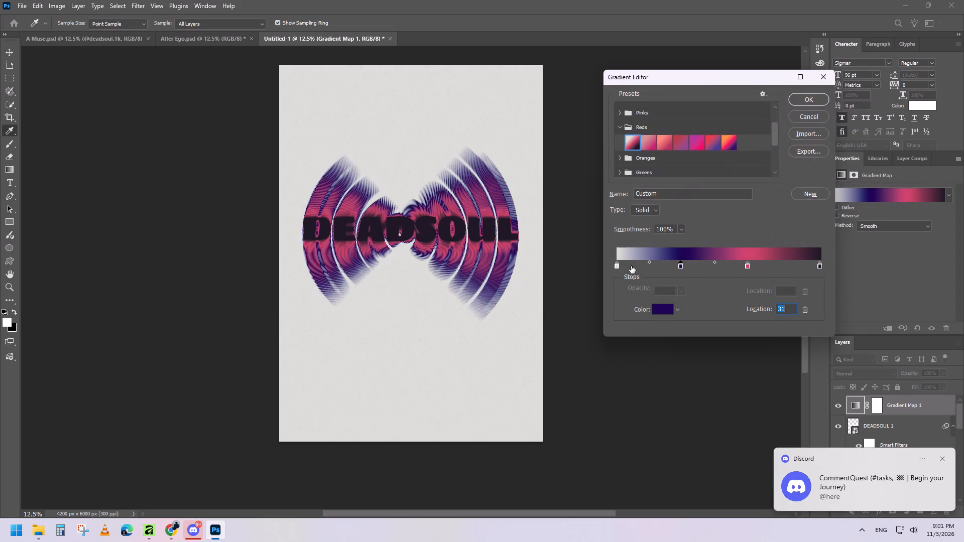
Recolor the light gray stop at location 0 to black 000000.
double_click(617, 266)
left_click_drag(637, 145, 634, 244)
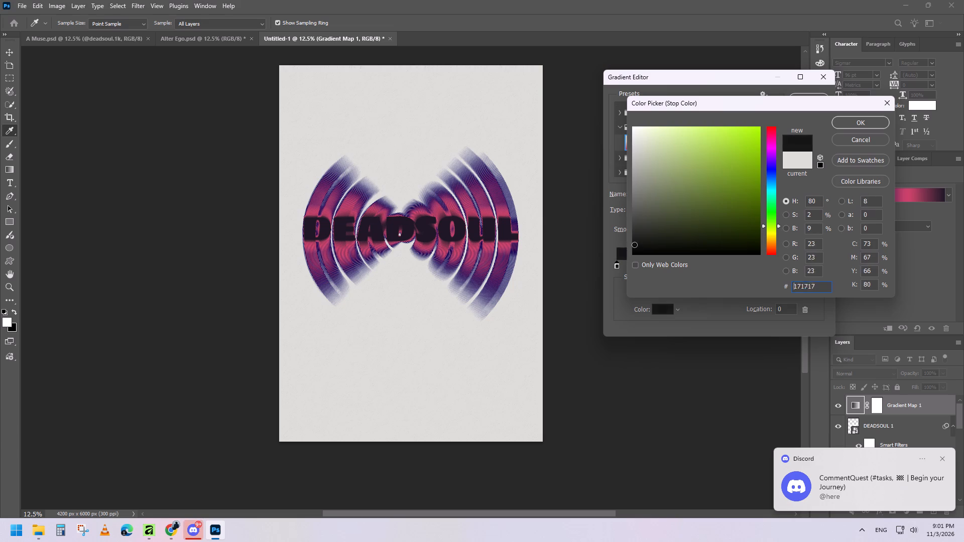
left_click_drag(634, 244, 634, 247)
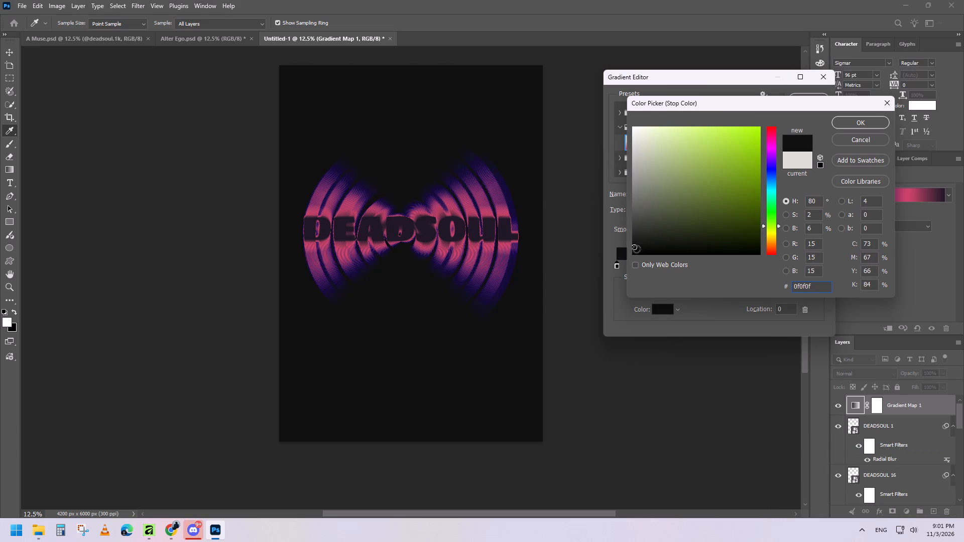
left_click_drag(635, 248, 634, 257)
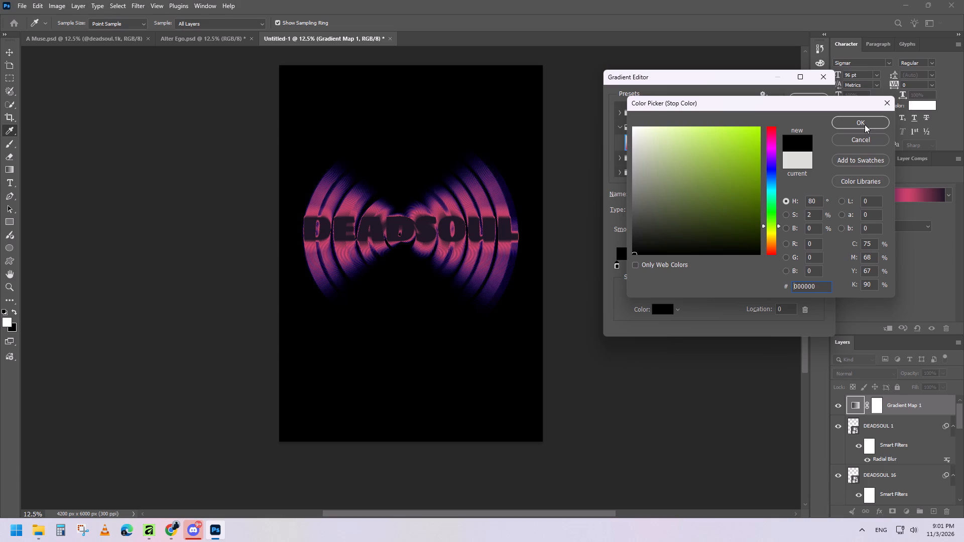
left_click(865, 124)
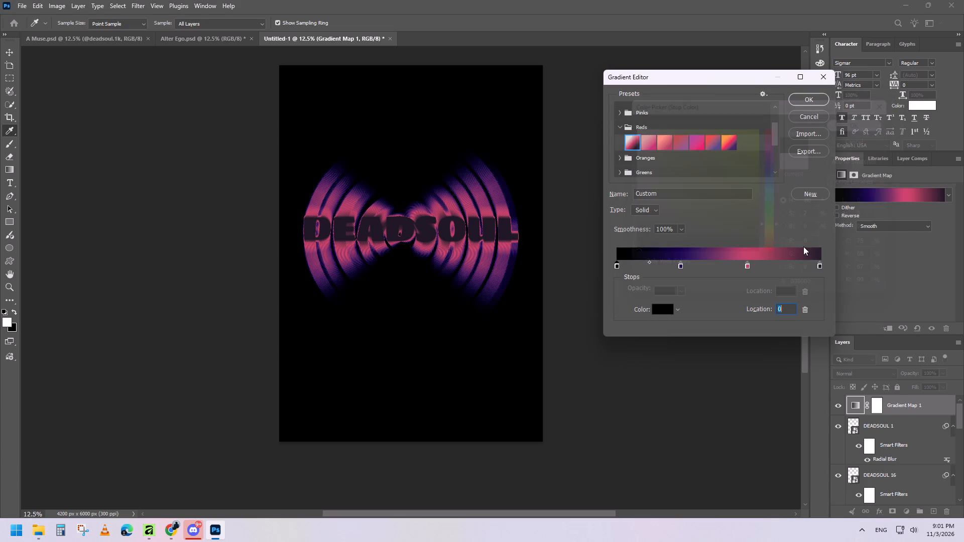
Add a black color stop at location 86, just before the gradient's end stop.
double_click(817, 266)
left_click(857, 140)
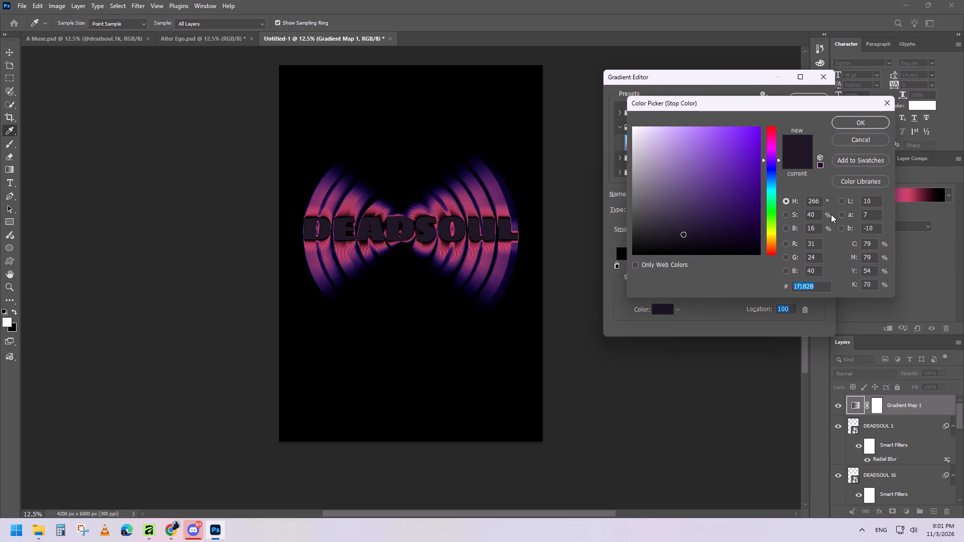
left_click_drag(815, 266, 792, 266)
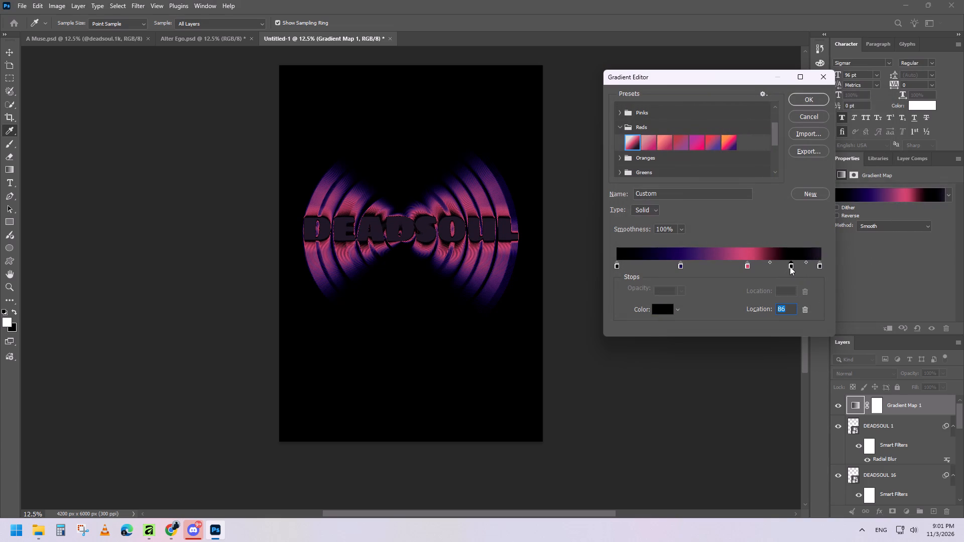
Recolor the gradient's end stop at location 100 to white ffffff.
double_click(820, 266)
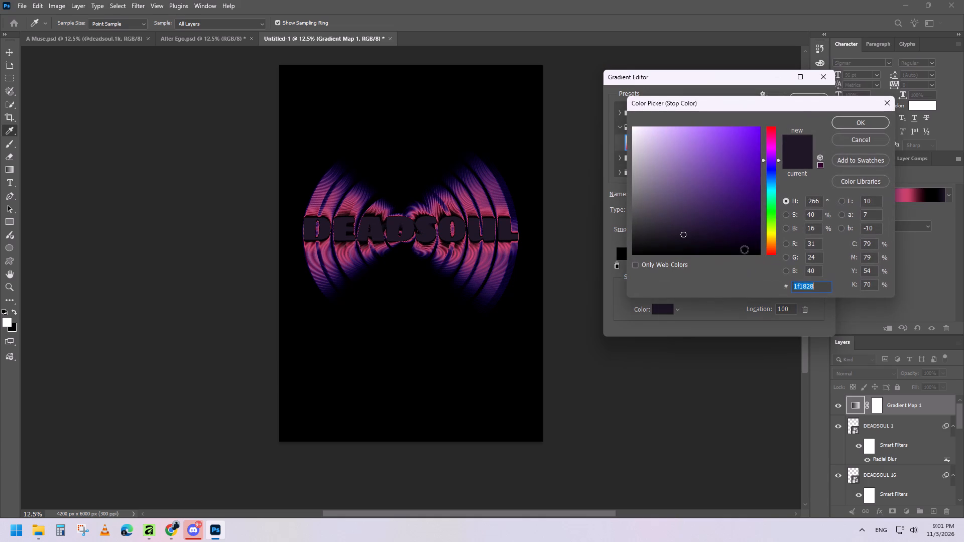
left_click_drag(683, 234, 628, 119)
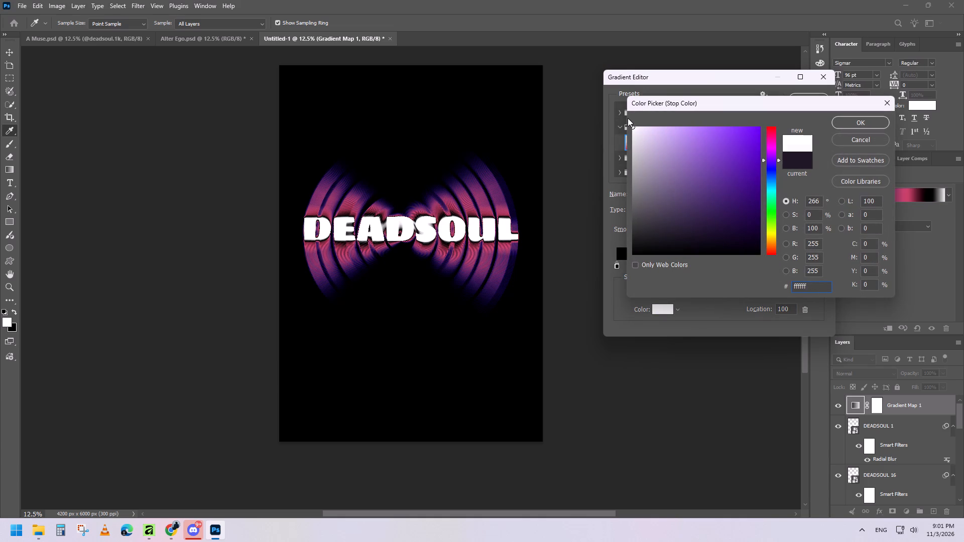
left_click(853, 122)
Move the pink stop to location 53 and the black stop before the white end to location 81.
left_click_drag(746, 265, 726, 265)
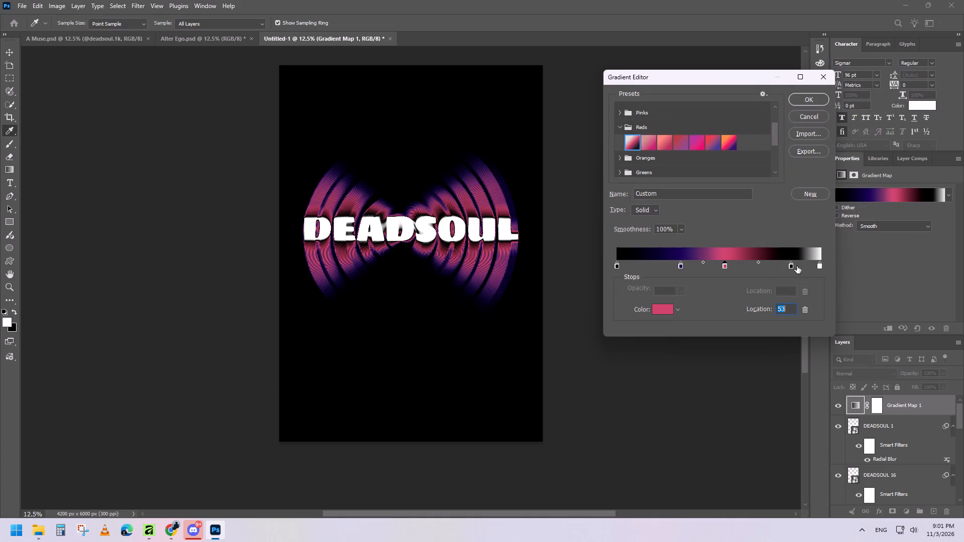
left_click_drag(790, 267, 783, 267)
Recolor the black stop between the pink and white stops to deep blue 021486.
double_click(782, 266)
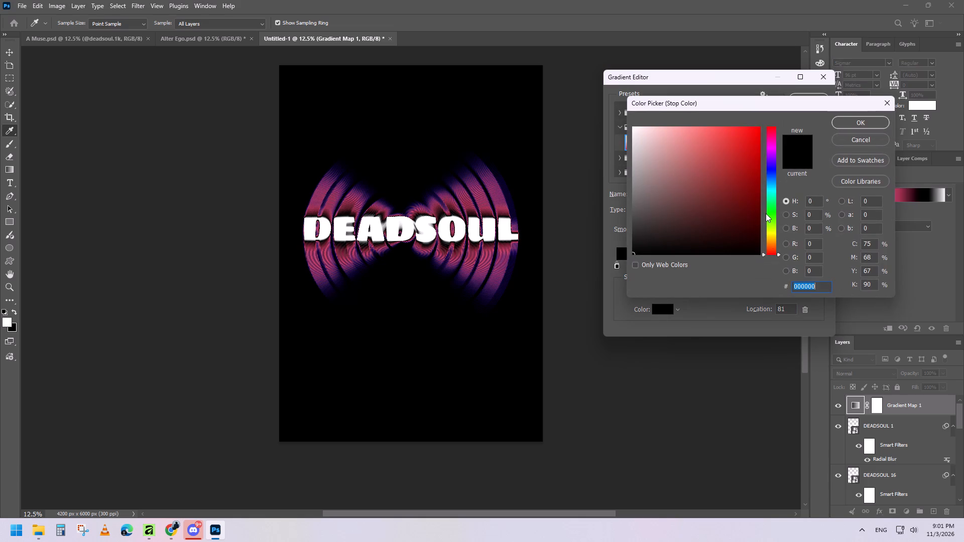
left_click_drag(679, 244, 746, 230)
left_click_drag(751, 230, 762, 222)
left_click_drag(763, 218, 763, 198)
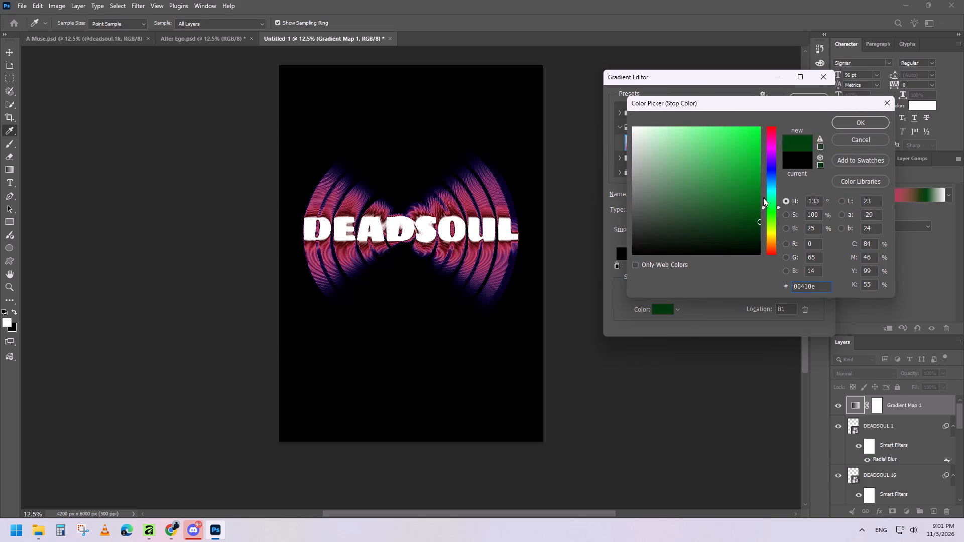
left_click_drag(763, 198, 764, 192)
left_click_drag(762, 191, 763, 184)
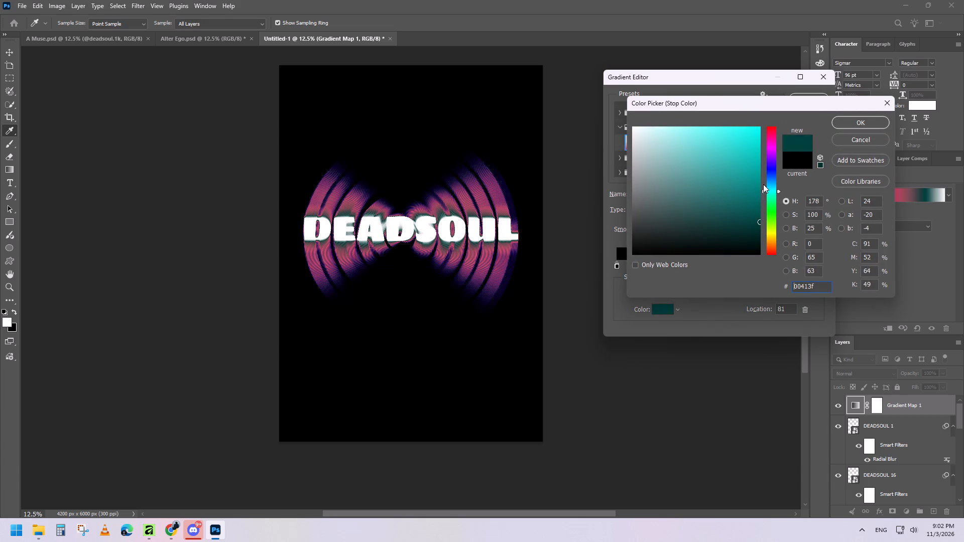
left_click_drag(763, 184, 763, 163)
left_click_drag(758, 224, 752, 192)
left_click_drag(752, 186, 751, 175)
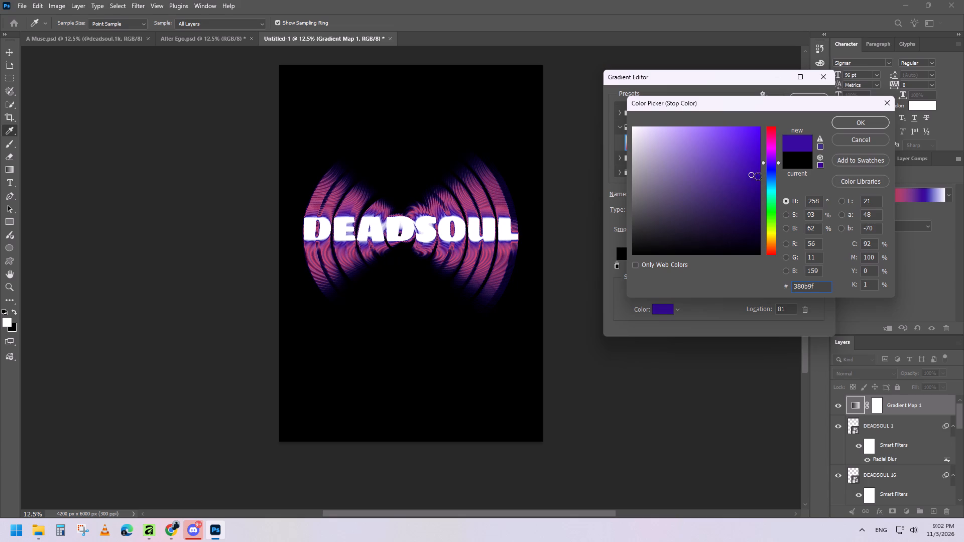
left_click_drag(763, 162, 764, 167)
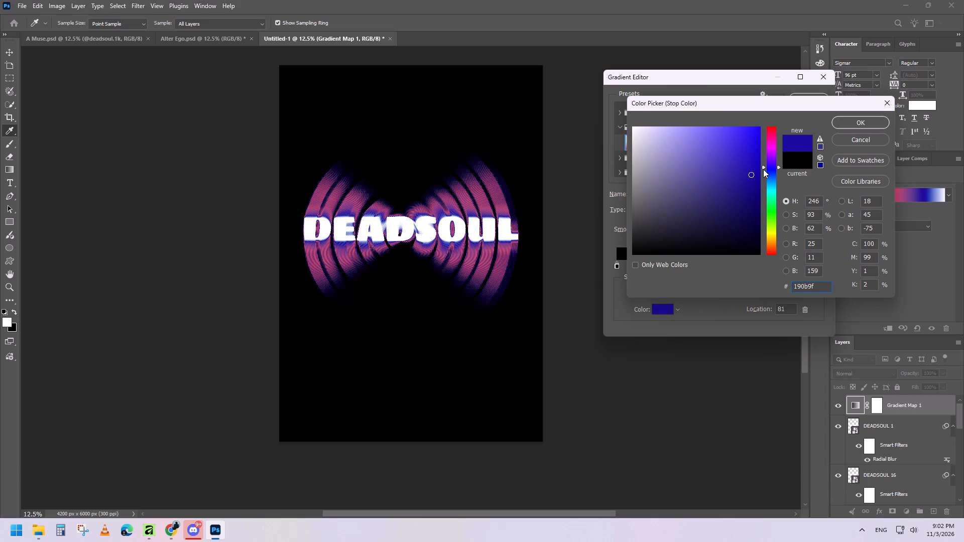
left_click(763, 169)
left_click_drag(753, 175, 758, 186)
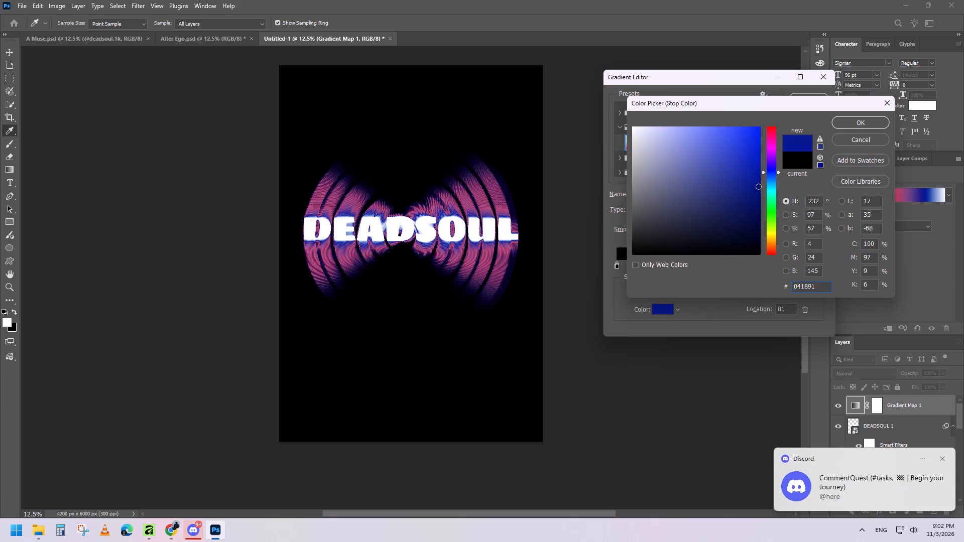
left_click_drag(758, 186, 759, 187)
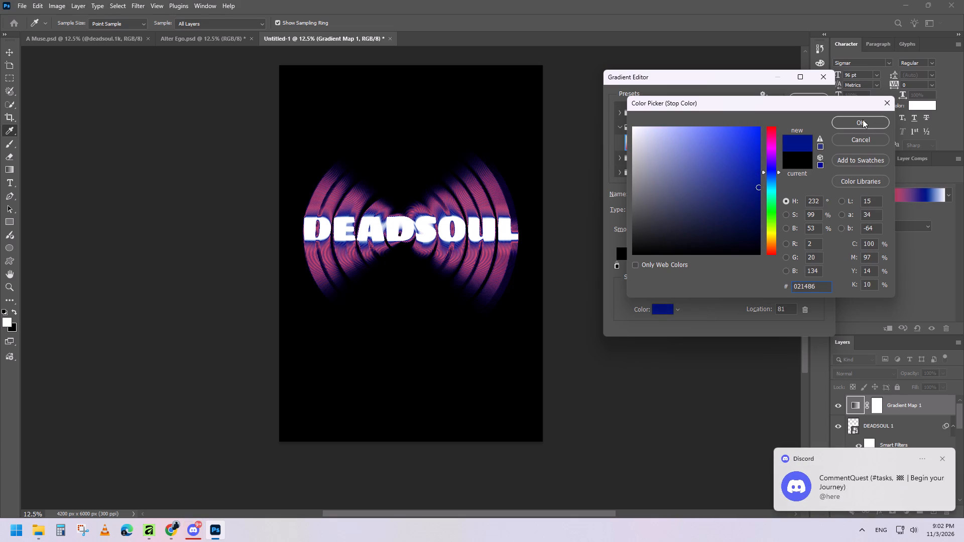
left_click(863, 119)
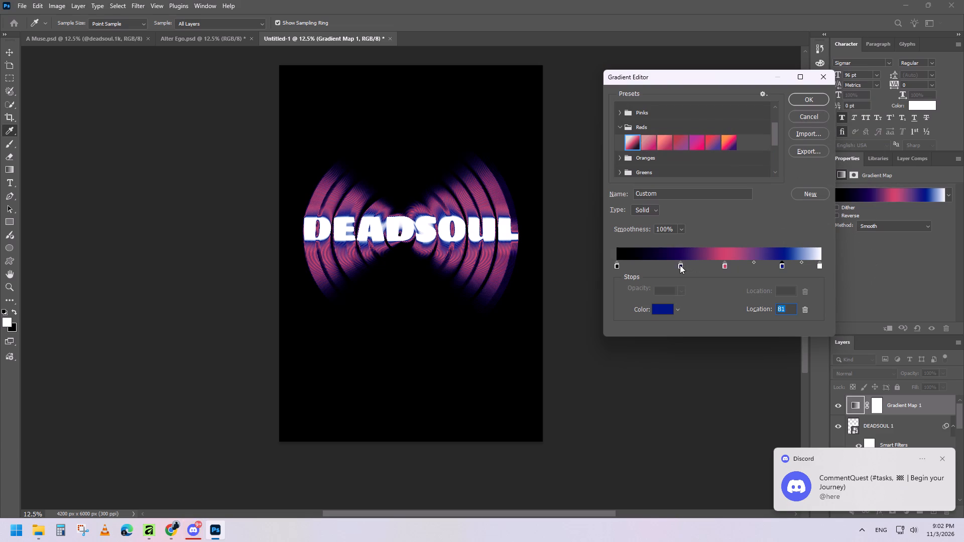
Move the dark purple stop toward the black start, to location 13.
left_click_drag(680, 265, 665, 265)
left_click(663, 264)
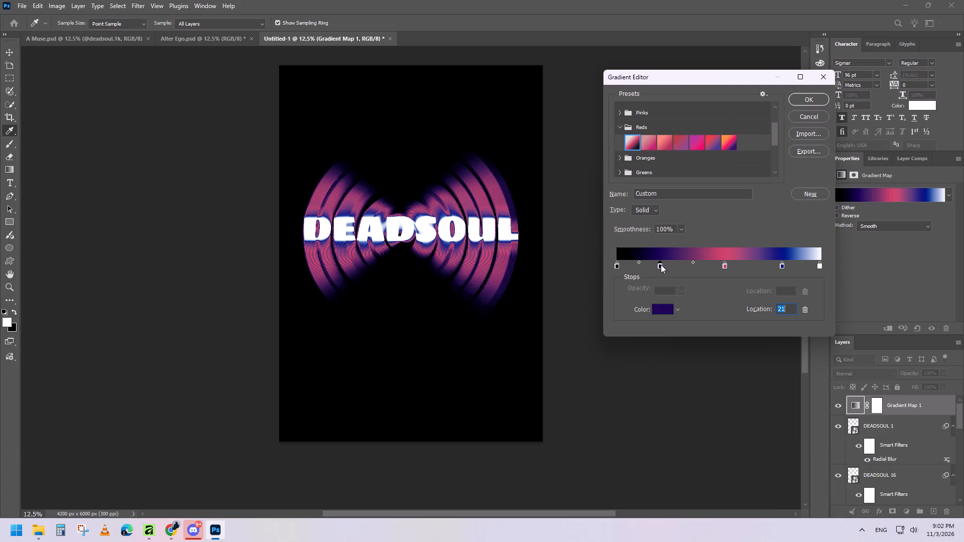
left_click_drag(661, 264, 656, 264)
left_click_drag(656, 264, 649, 264)
left_click(648, 264)
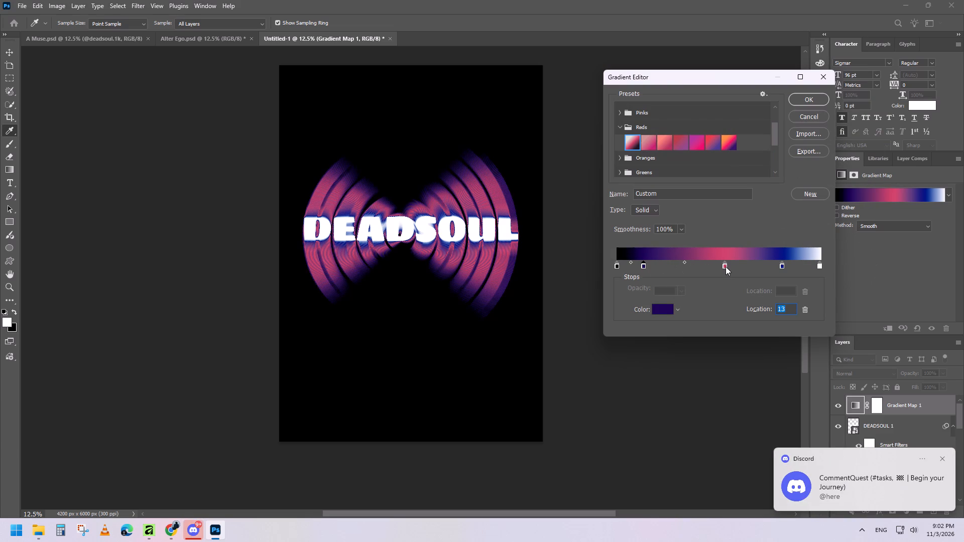
Move the pink stop to about location 42 and the deep blue stop to location 73.
left_click_drag(726, 266, 713, 266)
left_click_drag(711, 266, 702, 266)
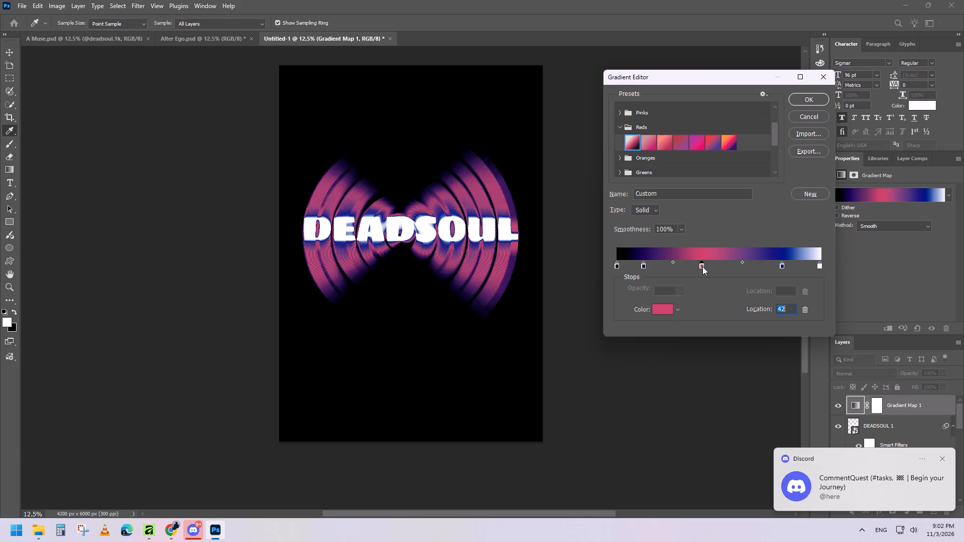
left_click(702, 266)
left_click_drag(780, 266, 767, 266)
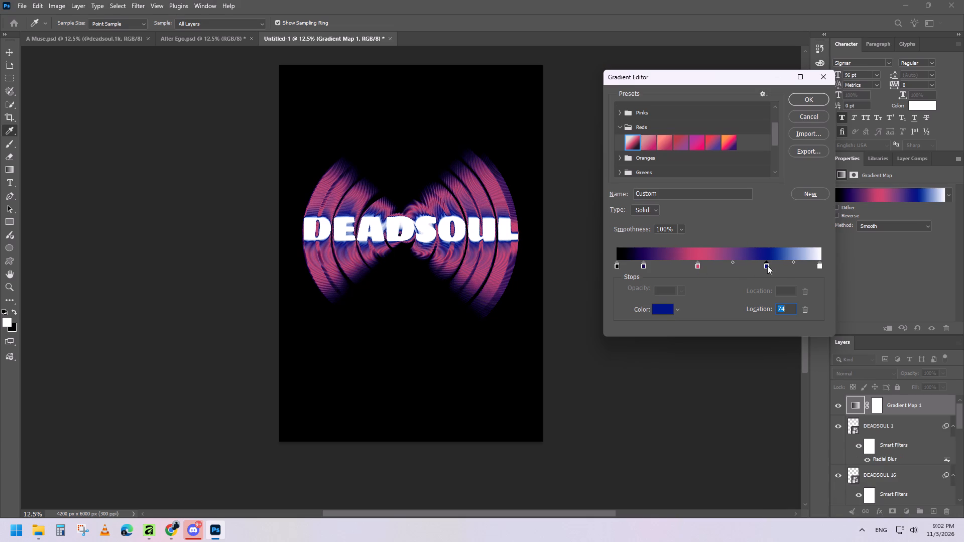
left_click(767, 265)
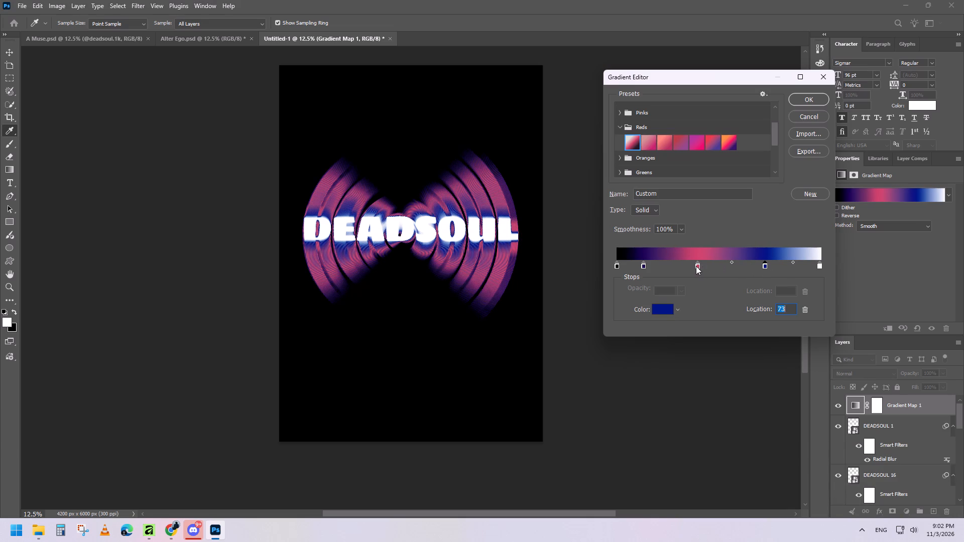
left_click(696, 266)
left_click(764, 266)
Adjust the midpoint between the deep blue and white stops to about 48%.
left_click_drag(793, 262, 782, 260)
left_click_drag(782, 260, 794, 260)
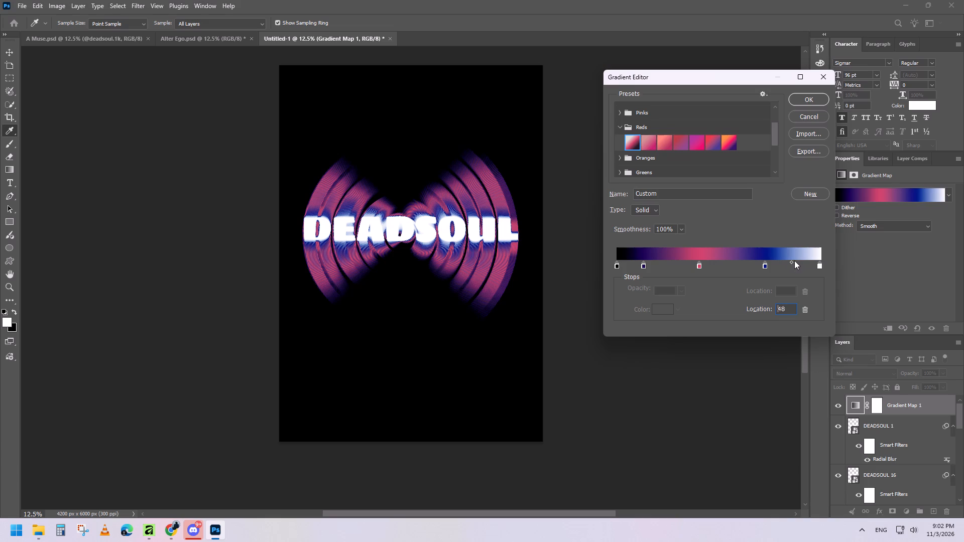
Move the midpoint between the deep blue and white stops to about 95%.
left_click_drag(794, 260, 796, 260)
left_click_drag(796, 260, 802, 261)
left_click_drag(802, 261, 805, 261)
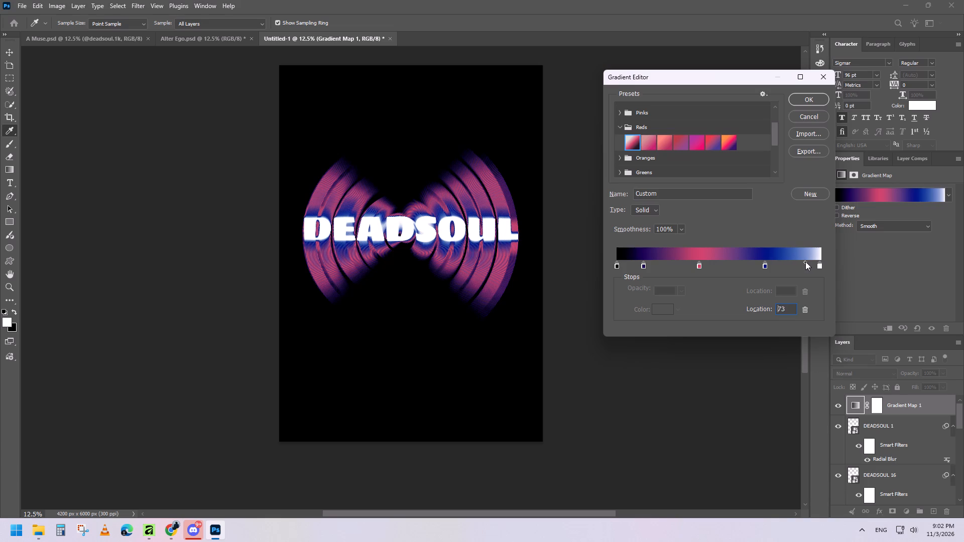
left_click_drag(805, 261, 811, 262)
left_click_drag(811, 262, 819, 262)
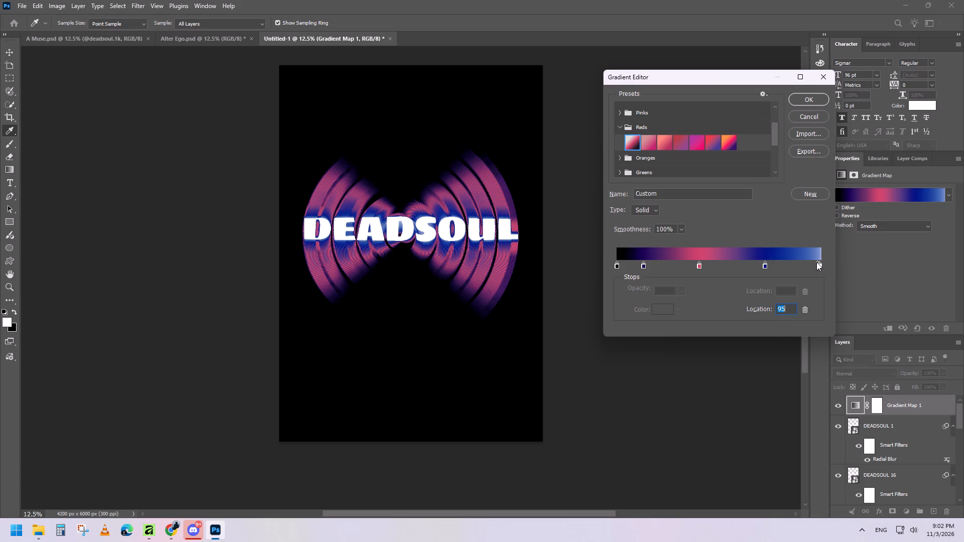
left_click_drag(817, 260, 822, 260)
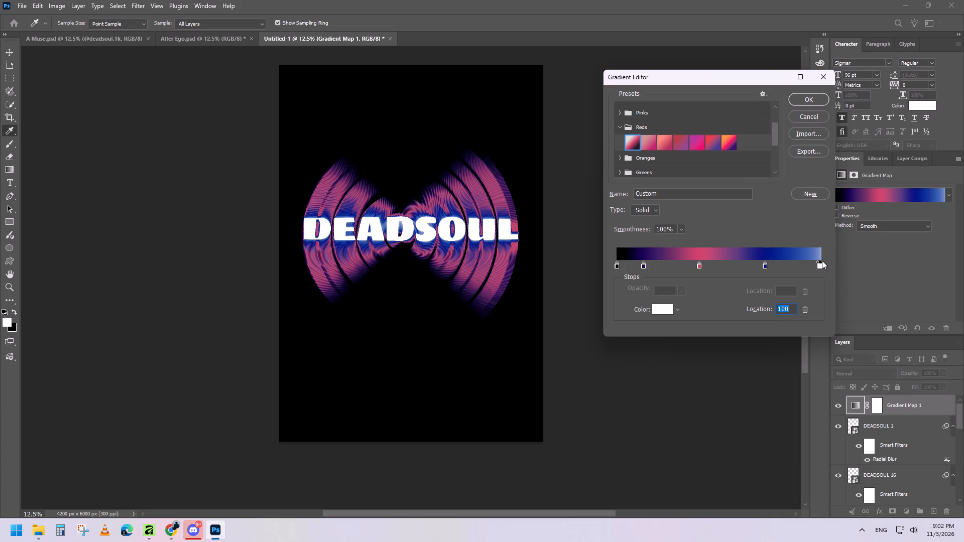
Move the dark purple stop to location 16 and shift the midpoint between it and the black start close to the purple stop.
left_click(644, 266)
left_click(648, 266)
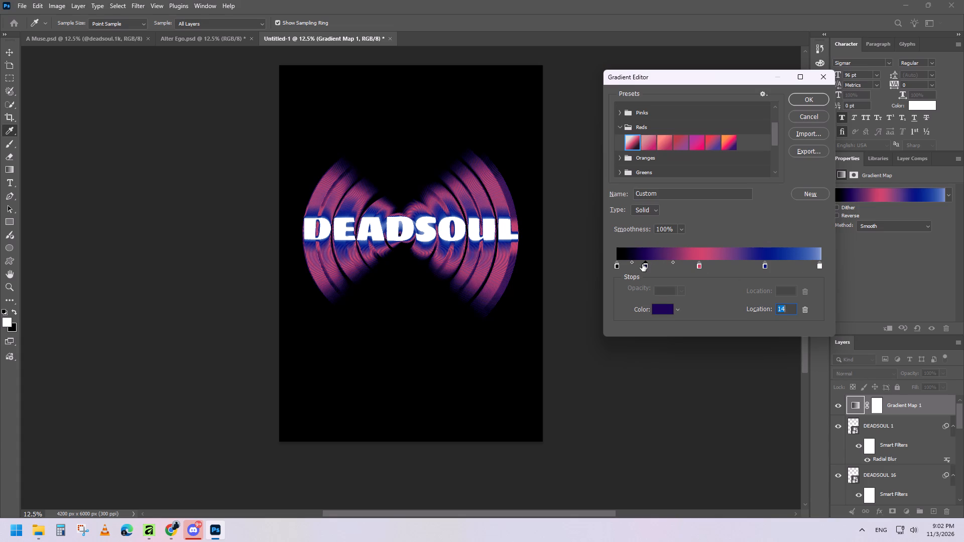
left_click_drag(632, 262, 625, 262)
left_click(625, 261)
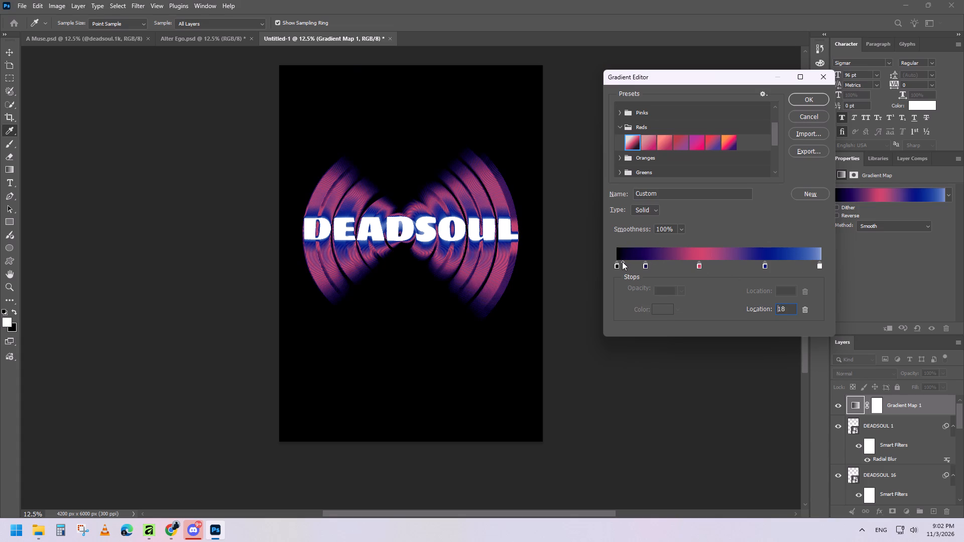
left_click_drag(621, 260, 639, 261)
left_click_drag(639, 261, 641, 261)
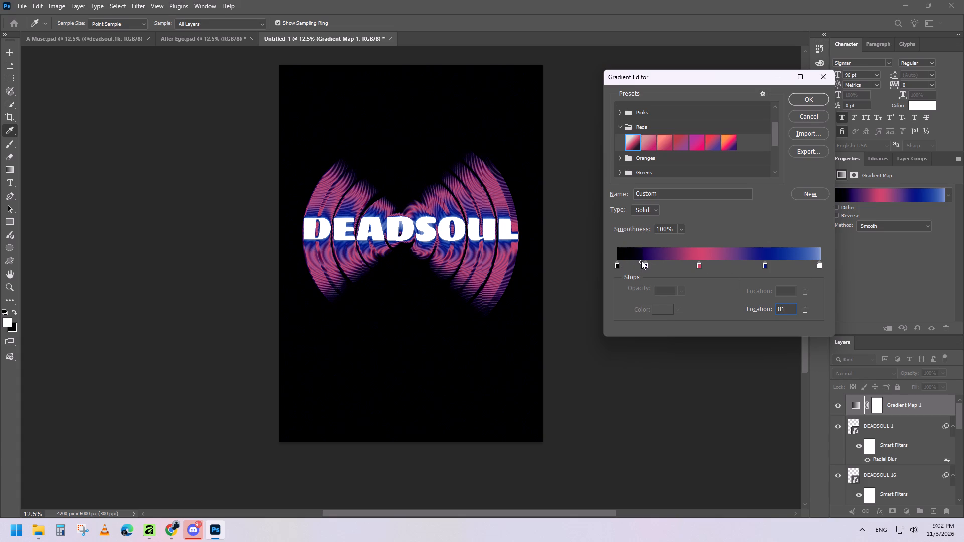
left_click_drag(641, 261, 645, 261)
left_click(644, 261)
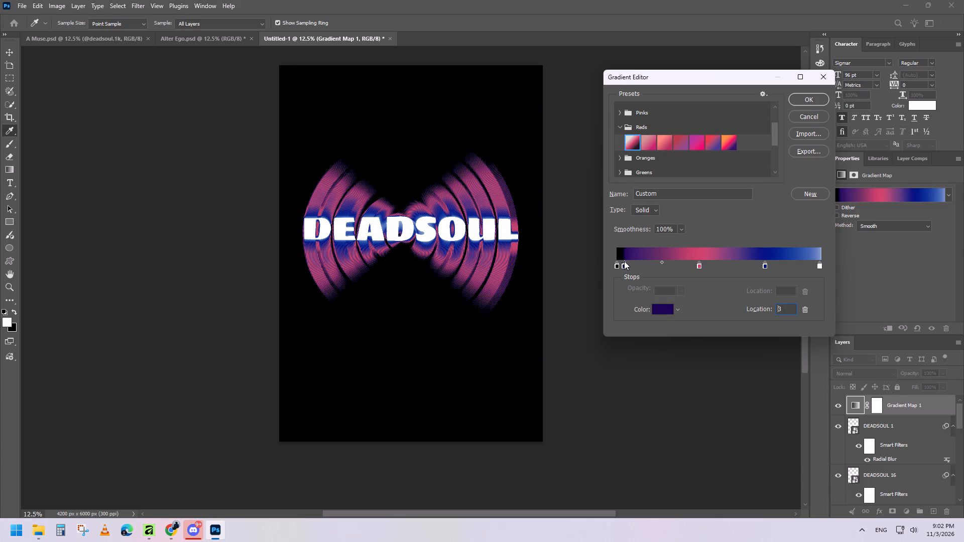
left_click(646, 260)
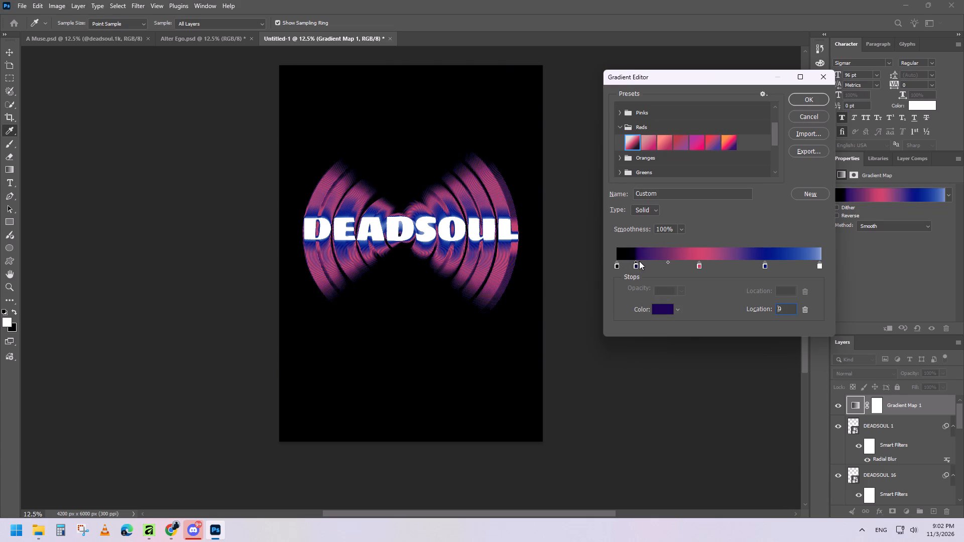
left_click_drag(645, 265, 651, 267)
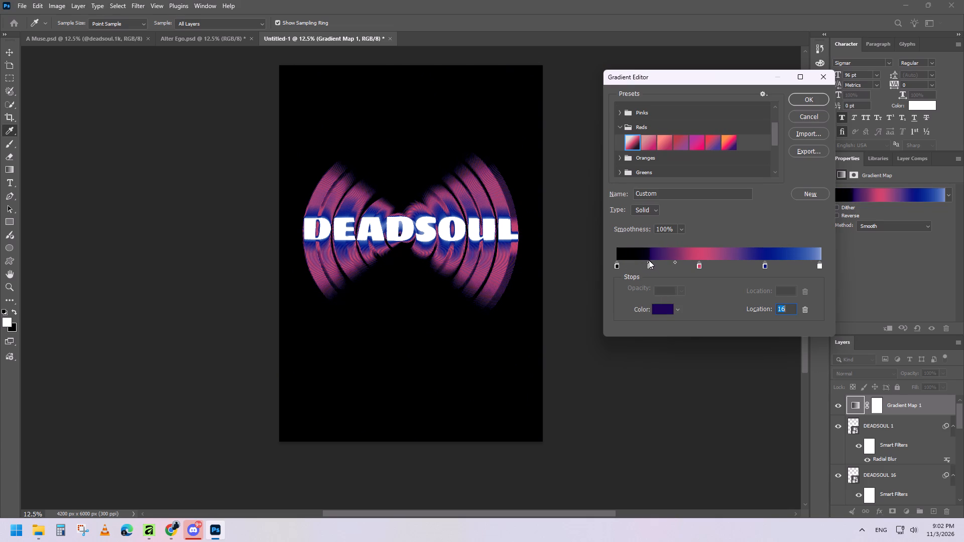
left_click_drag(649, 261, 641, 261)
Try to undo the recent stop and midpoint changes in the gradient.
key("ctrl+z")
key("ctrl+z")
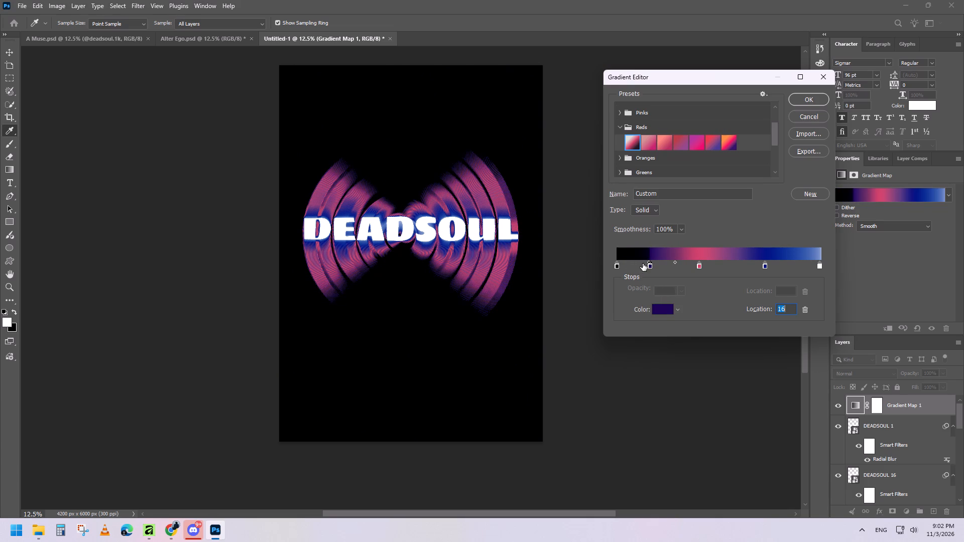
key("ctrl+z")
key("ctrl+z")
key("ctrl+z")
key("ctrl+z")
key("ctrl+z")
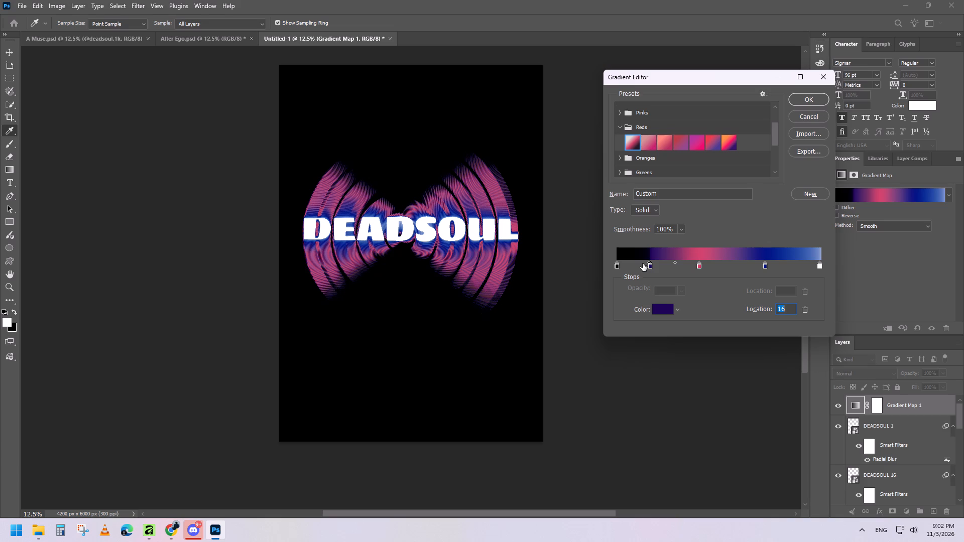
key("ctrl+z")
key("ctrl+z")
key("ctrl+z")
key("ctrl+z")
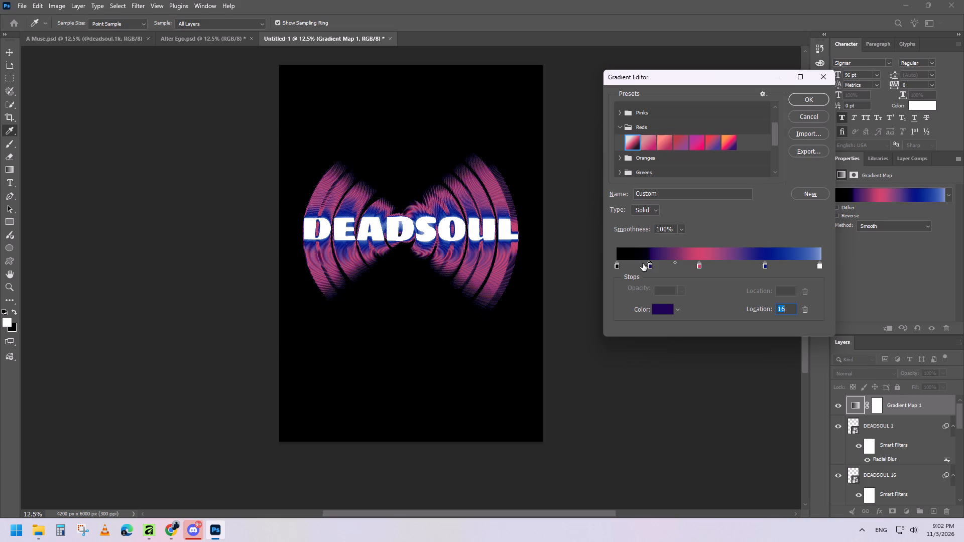
Copy the dark purple stop's hex color 1d0356.
left_click(650, 266)
left_click(667, 308)
key("ctrl+c")
key("ctrl+c")
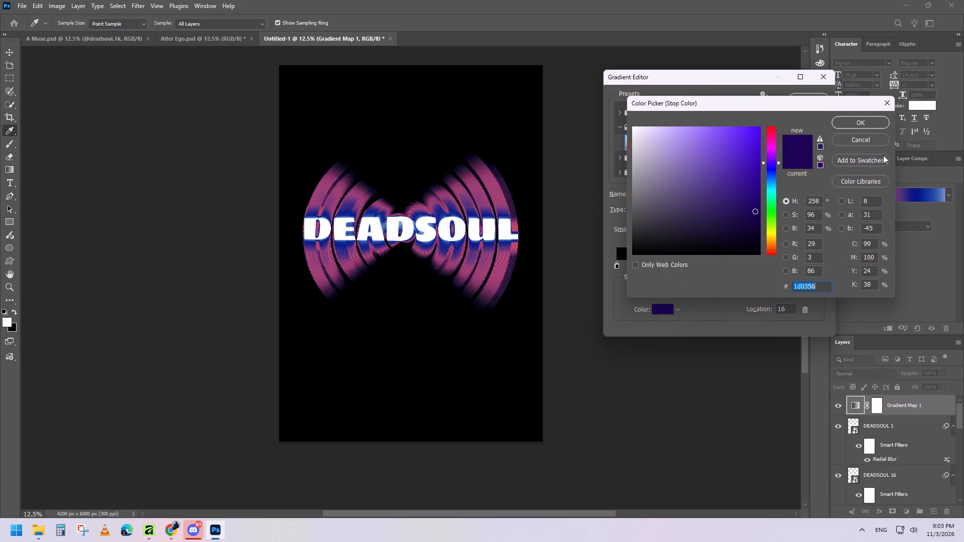
key("ctrl+c")
key("ctrl+c")
key("ctrl+c")
key("ctrl+c")
left_click(870, 122)
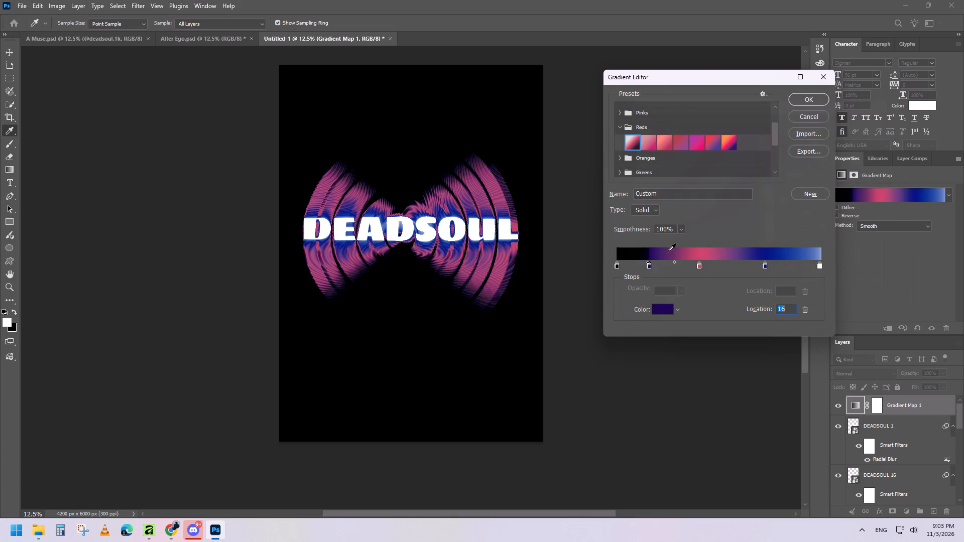
Replace the dark purple stop with a copy of the pink stop at location 16, recolored to 1d0356.
left_click(649, 265)
key("Delete")
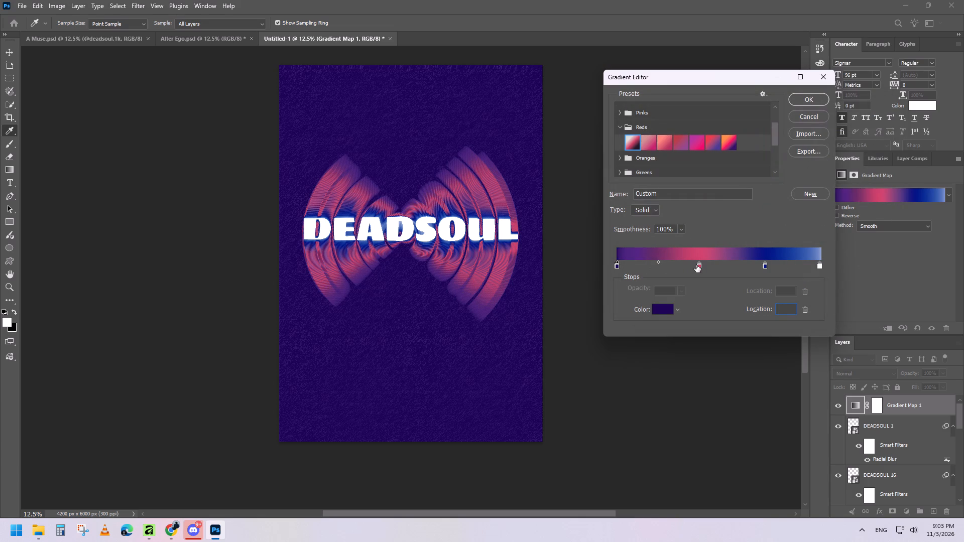
left_click_drag(699, 267, 650, 263, "alt")
double_click(650, 266)
double_click(649, 266)
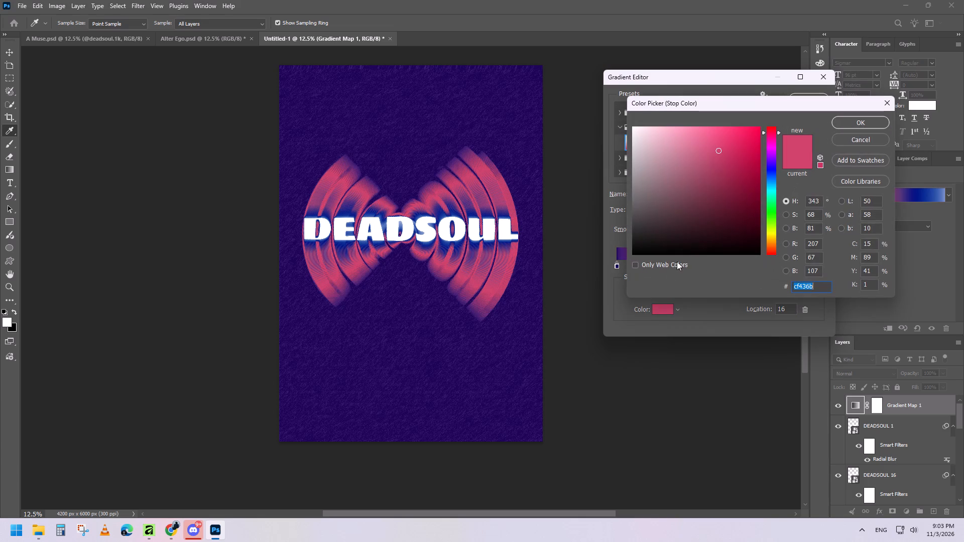
key("ctrl+v")
left_click(872, 126)
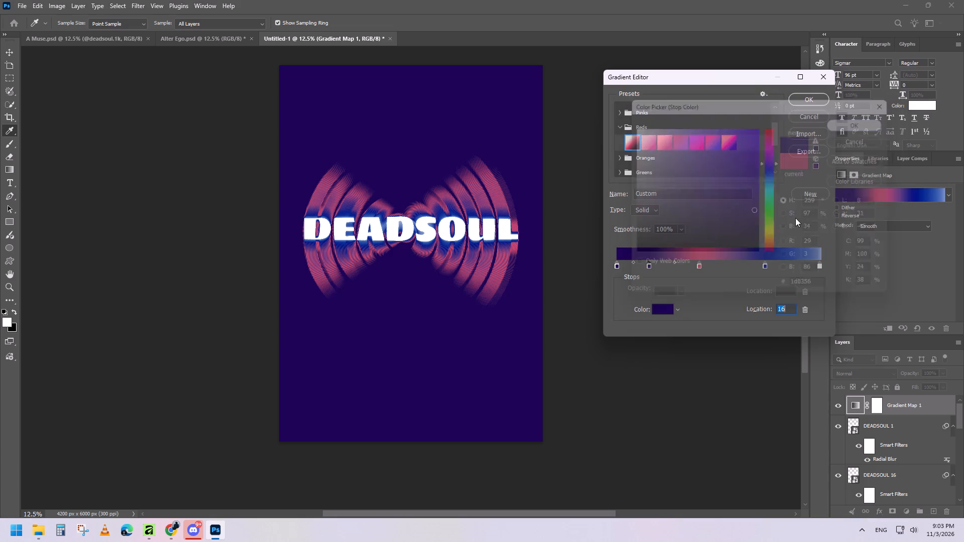
Recolor the gradient's start stop at location 0 to black.
double_click(617, 265)
left_click_drag(639, 251, 635, 252)
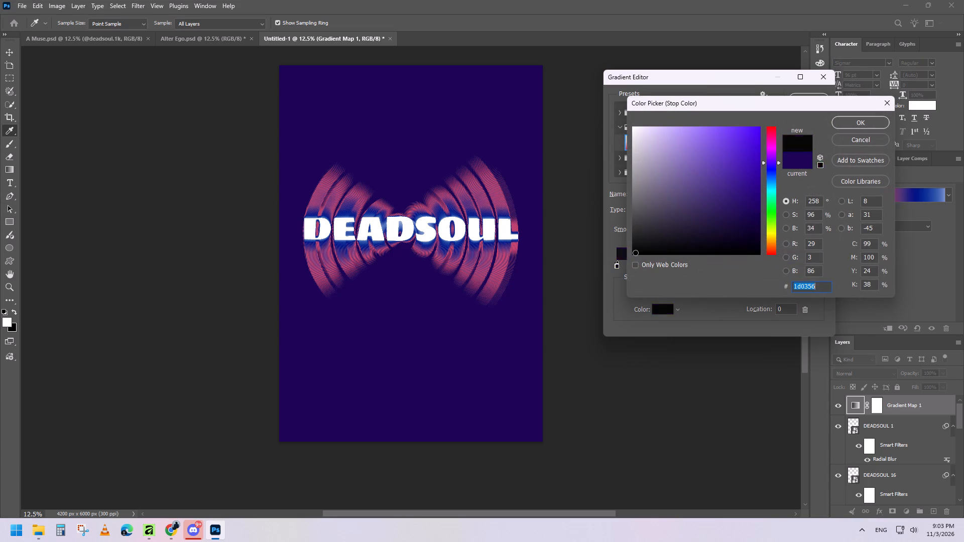
left_click_drag(635, 252, 600, 275)
left_click(868, 124)
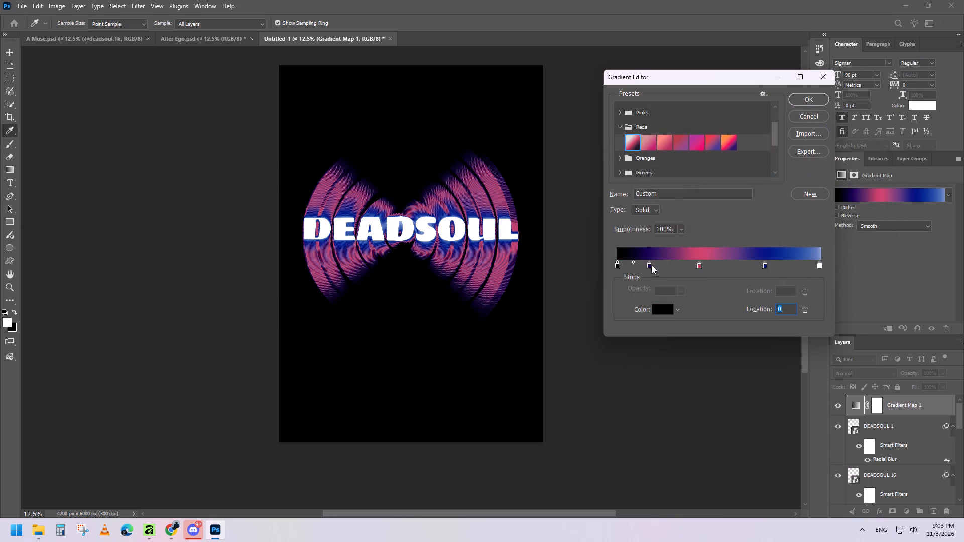
Move the dark purple stop to location 7 and set the midpoint between it and the pink stop to about 53%.
left_click_drag(648, 266, 638, 265)
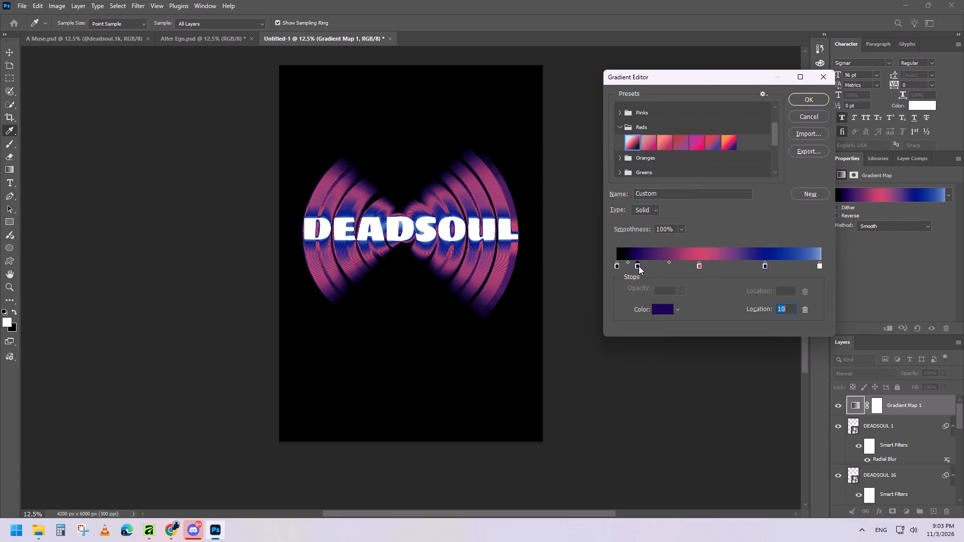
left_click_drag(639, 266, 632, 266)
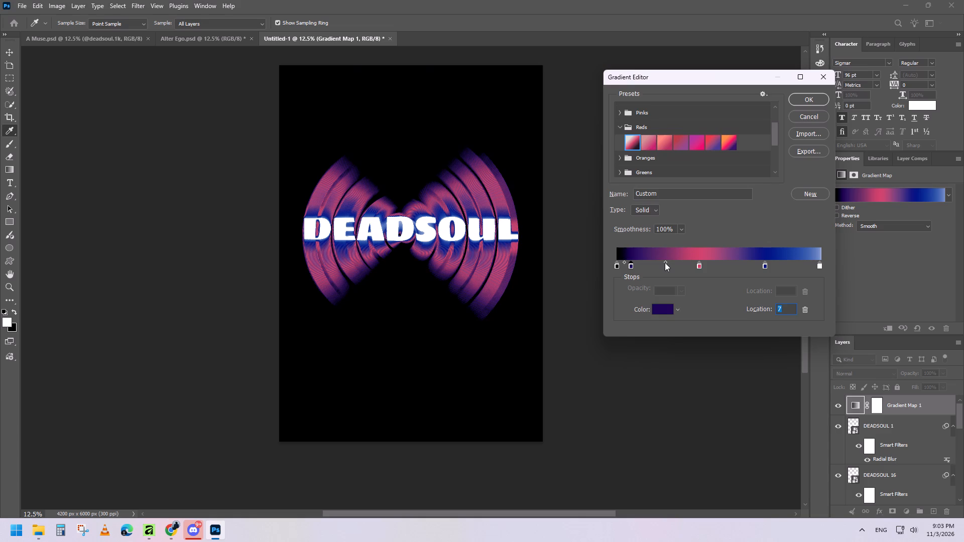
left_click_drag(664, 262, 655, 262)
left_click_drag(655, 262, 665, 262)
left_click_drag(666, 262, 674, 262)
left_click_drag(674, 262, 671, 262)
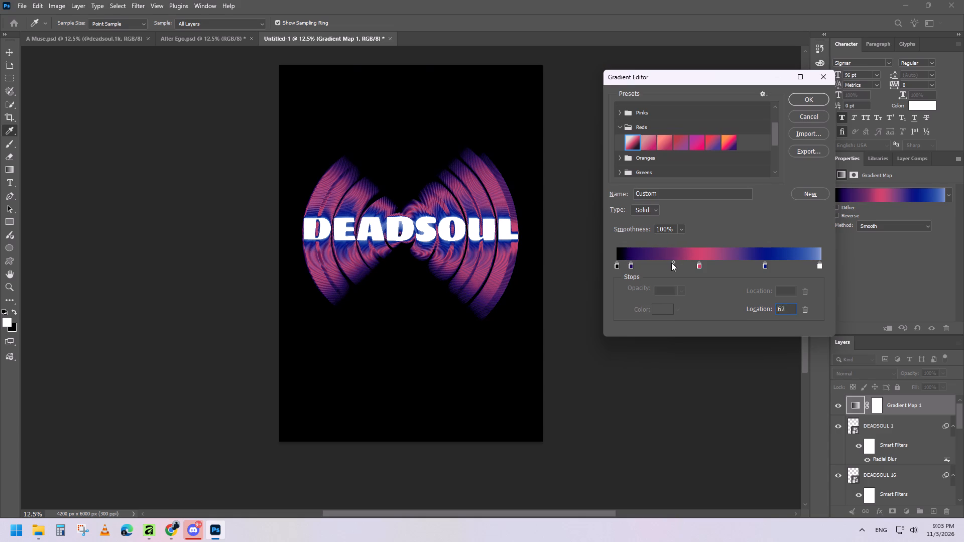
left_click_drag(671, 262, 664, 262)
left_click(664, 262)
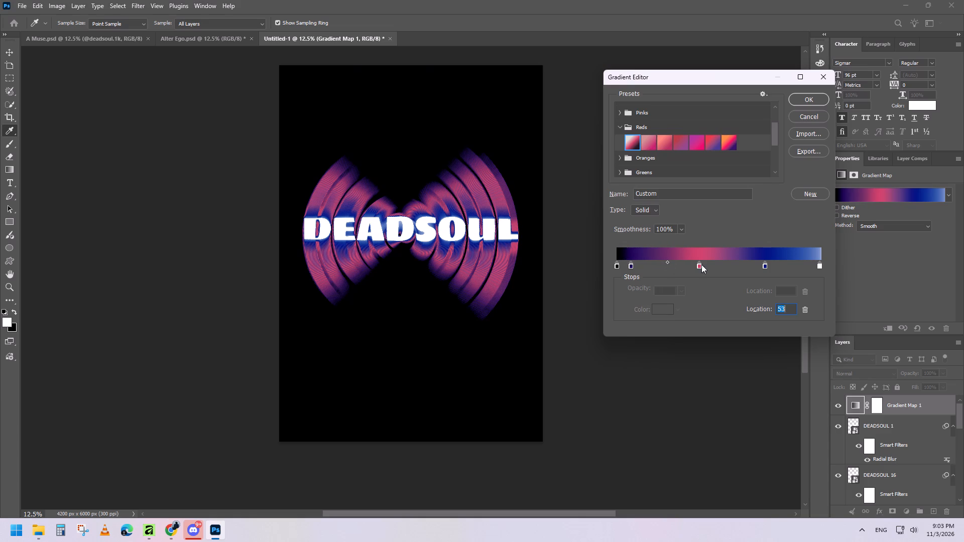
Try darker, more saturated crimson shades for the pink stop at location 41, ending on pink cd4069.
double_click(697, 265)
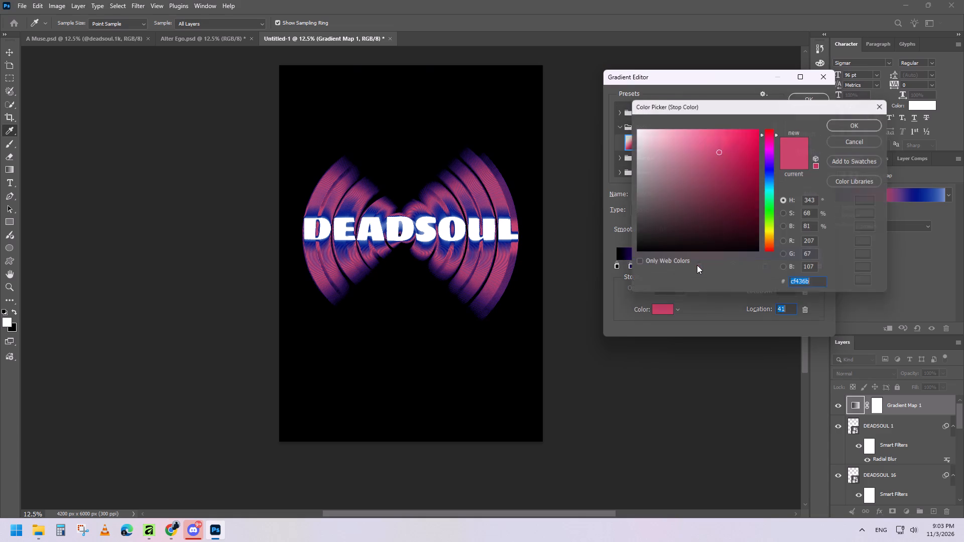
left_click_drag(720, 154, 744, 162)
left_click_drag(744, 162, 750, 171)
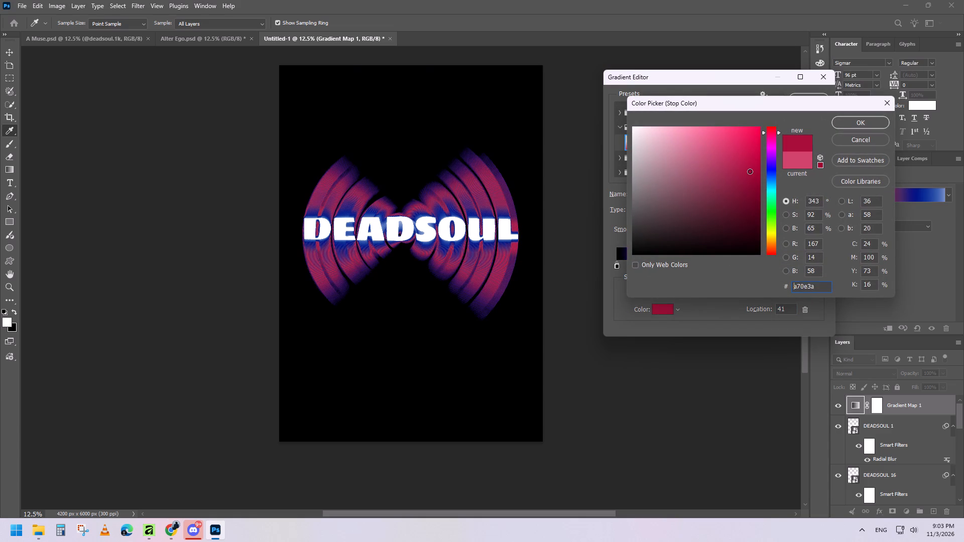
left_click_drag(750, 171, 750, 172)
left_click_drag(751, 173, 751, 183)
left_click_drag(752, 183, 759, 151)
left_click_drag(759, 151, 759, 143)
left_click_drag(759, 143, 758, 208)
left_click_drag(757, 209, 757, 216)
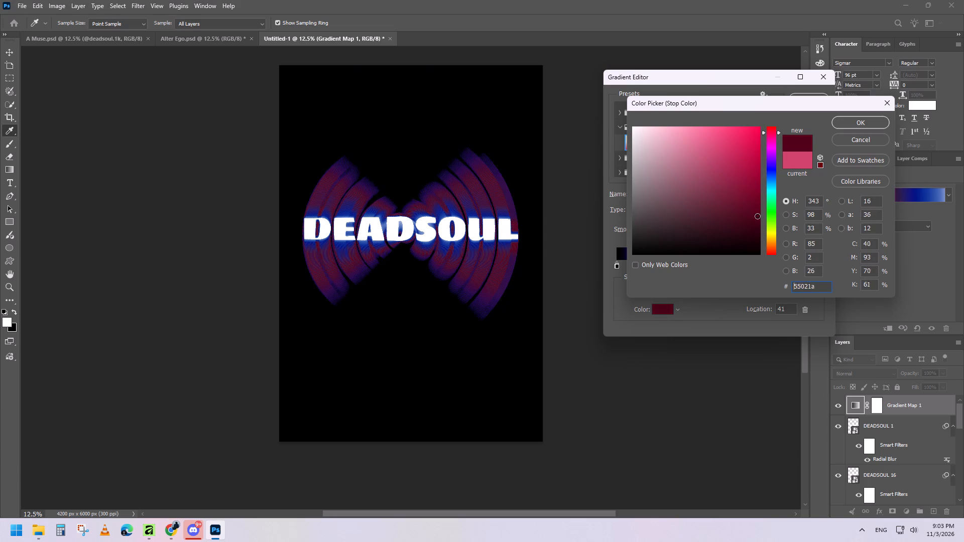
left_click_drag(757, 216, 738, 176)
left_click_drag(738, 176, 724, 158)
left_click_drag(724, 158, 720, 152)
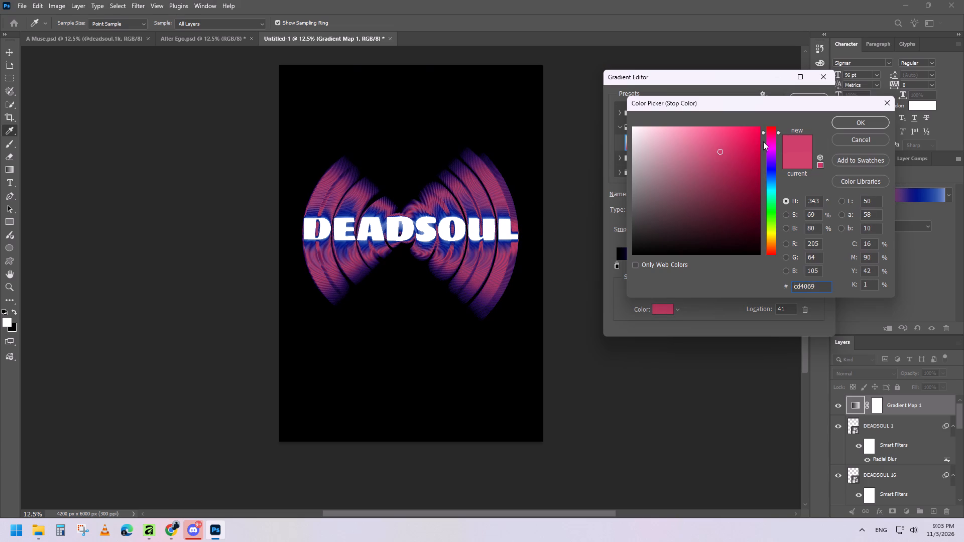
Shift the pink stop's hue to 295°, making it purple c140cd.
left_click_drag(778, 133, 779, 138)
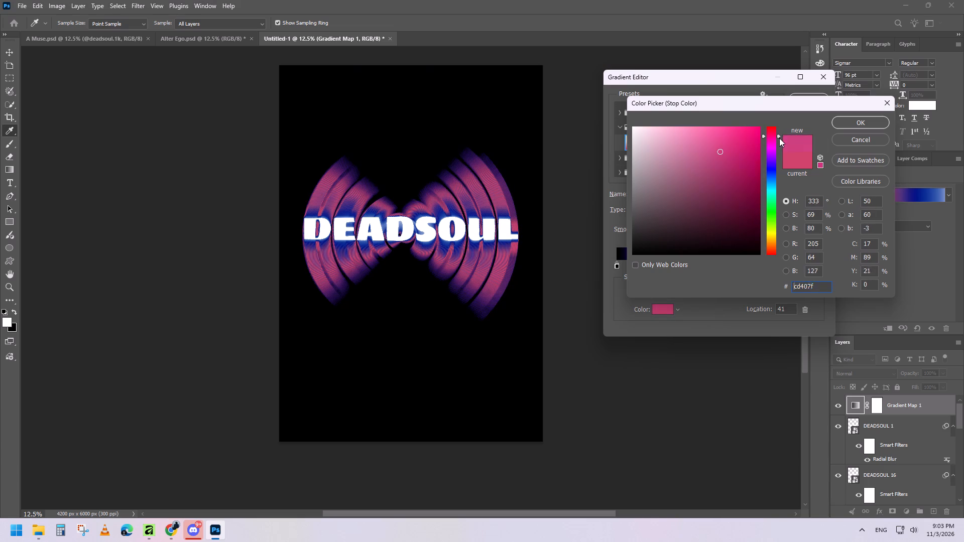
left_click_drag(779, 138, 779, 139)
left_click_drag(780, 138, 780, 143)
left_click_drag(780, 143, 782, 138)
left_click_drag(782, 138, 783, 145)
left_click_drag(783, 145, 784, 155)
left_click_drag(778, 137, 778, 146)
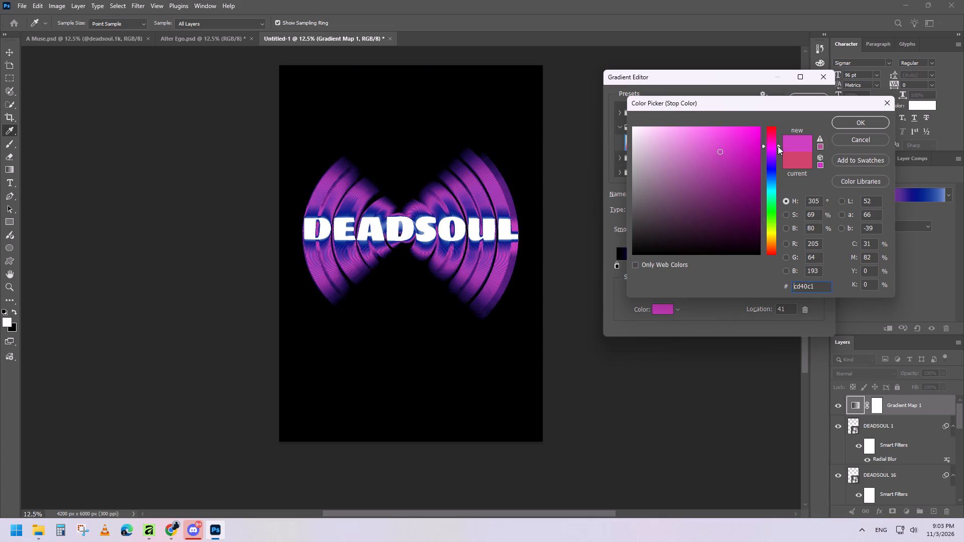
left_click(778, 146)
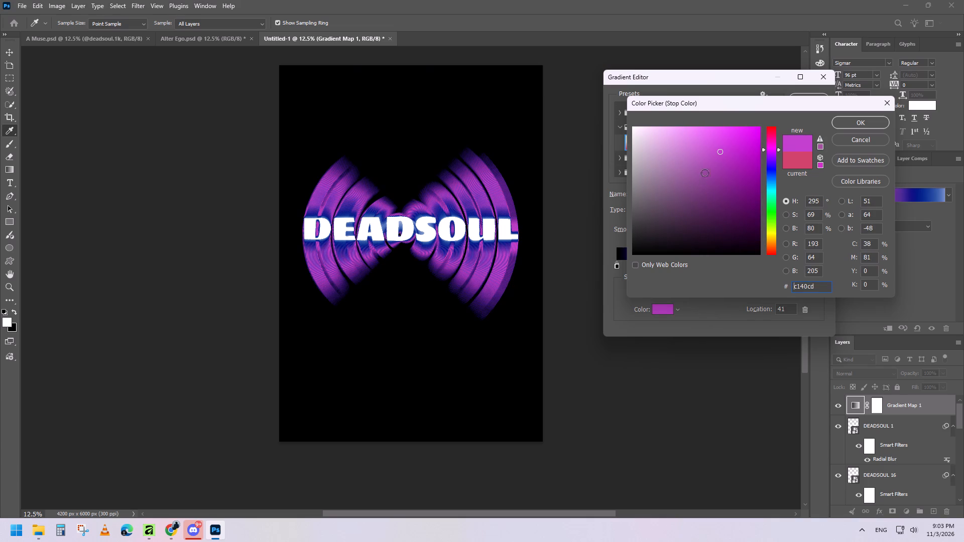
Try brighter and darker purples for the gradient stop at location 41, settling on a muted purple around b452bd.
left_click_drag(722, 151, 744, 144)
left_click_drag(744, 144, 754, 167)
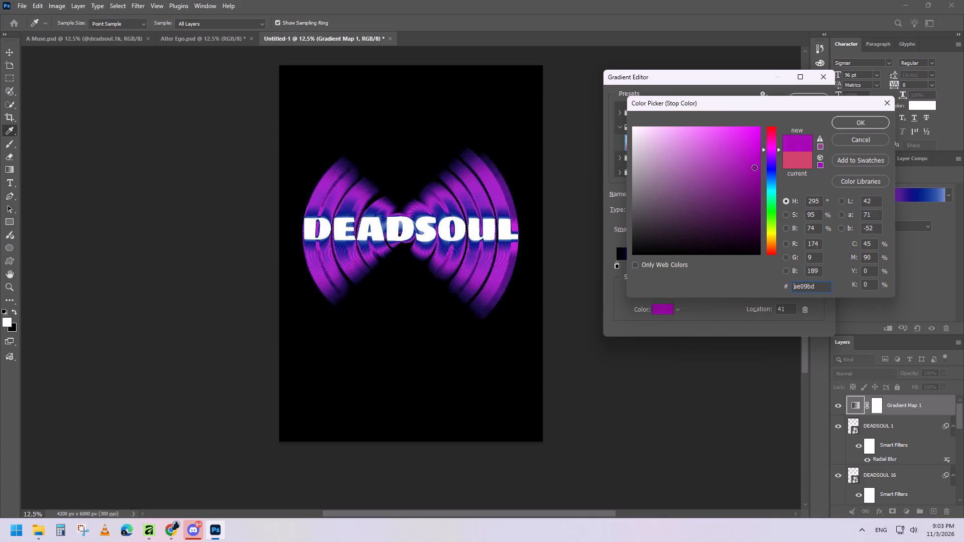
left_click_drag(754, 167, 754, 168)
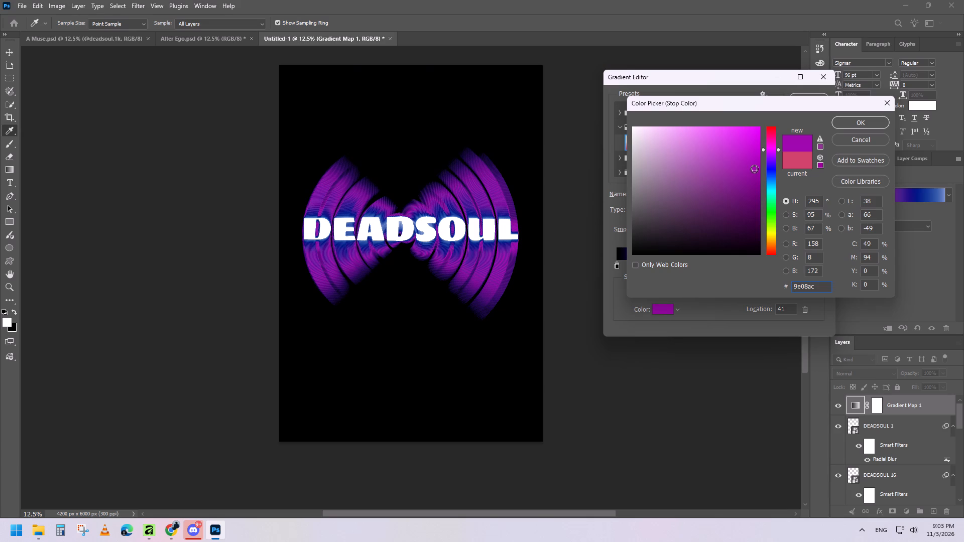
left_click_drag(754, 169, 742, 154)
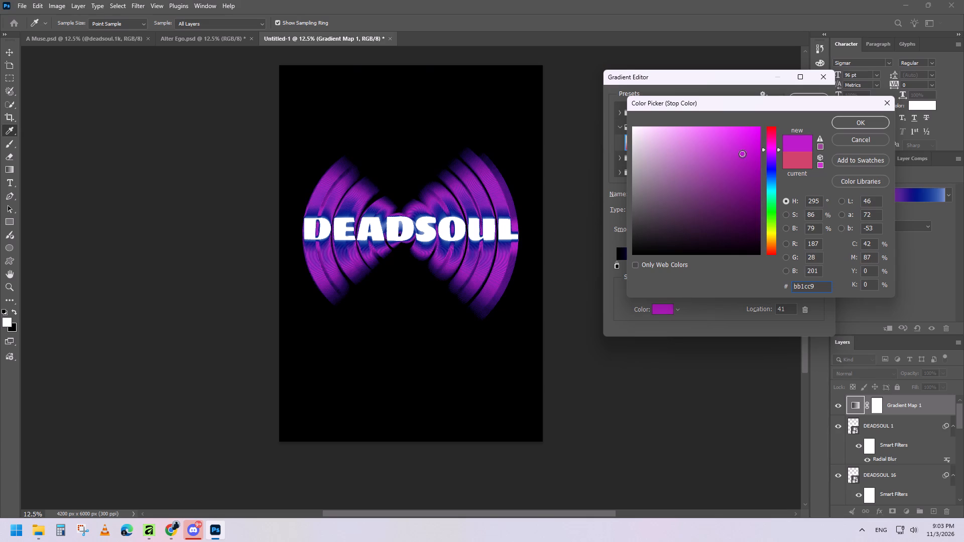
left_click_drag(742, 154, 730, 145)
left_click_drag(730, 145, 711, 148)
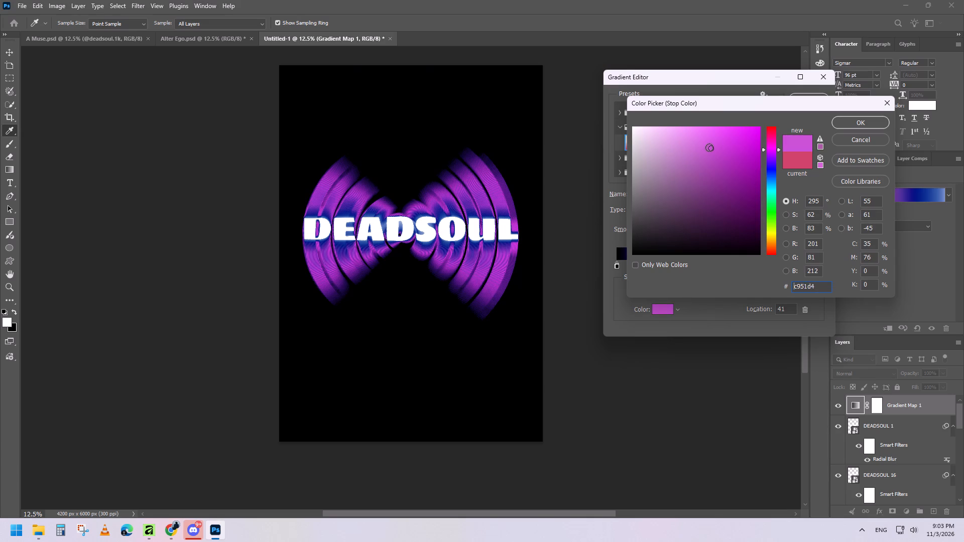
left_click_drag(709, 147, 685, 147)
left_click_drag(686, 147, 705, 160)
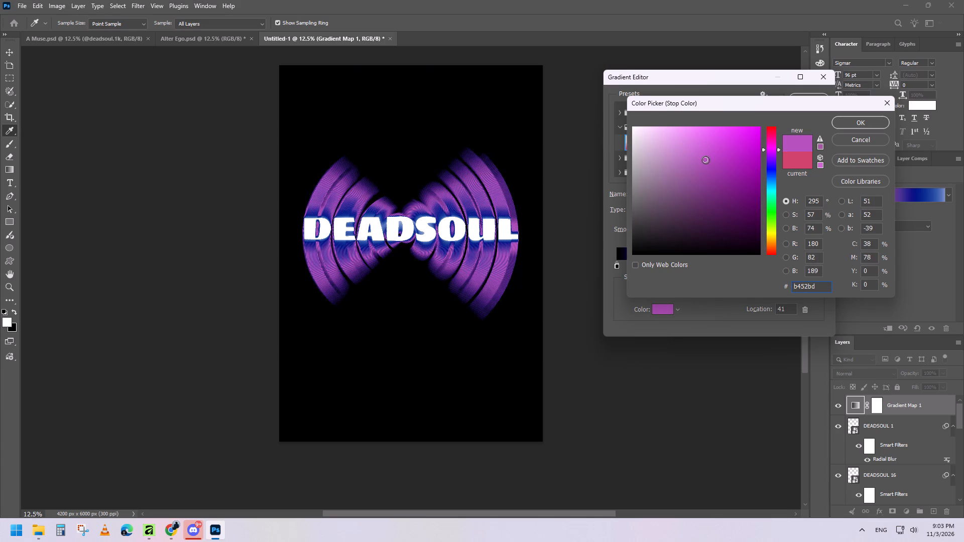
left_click(705, 160)
left_click(854, 123)
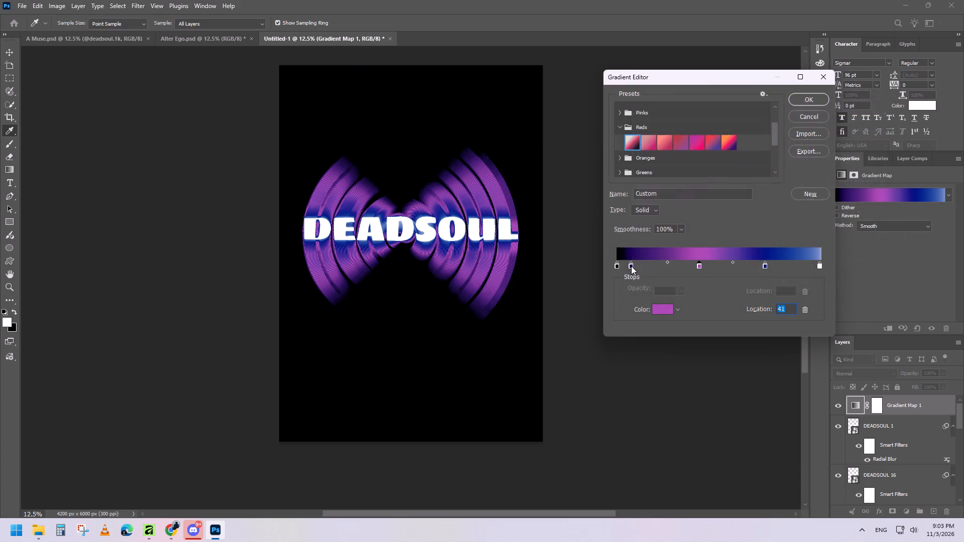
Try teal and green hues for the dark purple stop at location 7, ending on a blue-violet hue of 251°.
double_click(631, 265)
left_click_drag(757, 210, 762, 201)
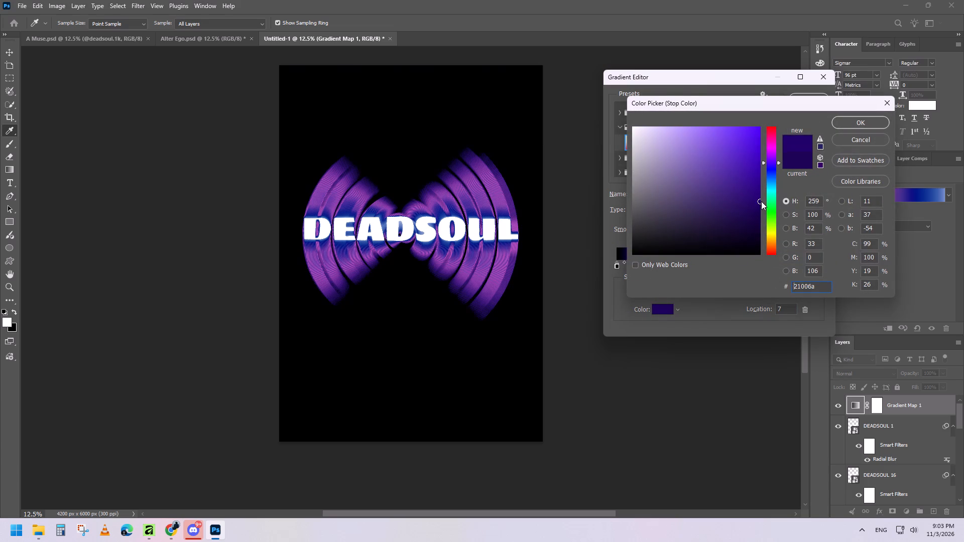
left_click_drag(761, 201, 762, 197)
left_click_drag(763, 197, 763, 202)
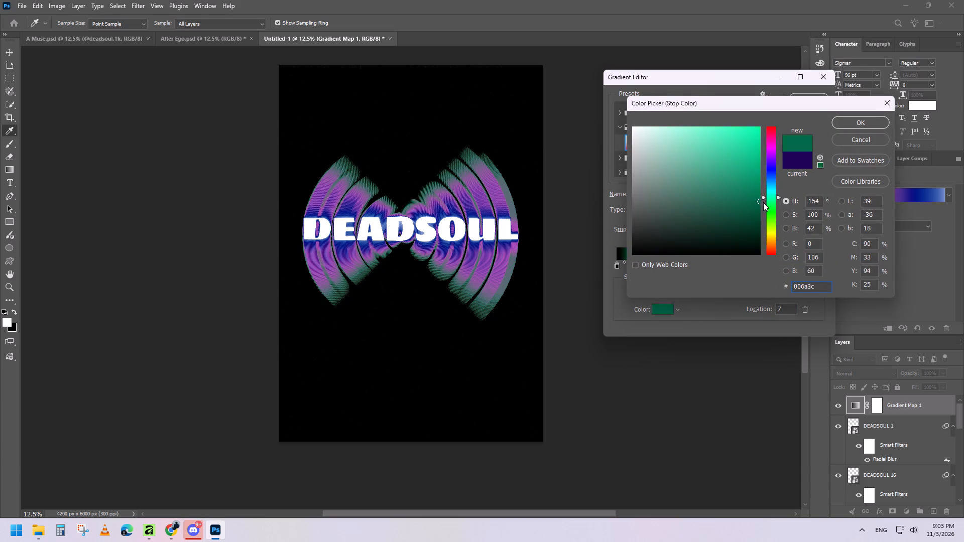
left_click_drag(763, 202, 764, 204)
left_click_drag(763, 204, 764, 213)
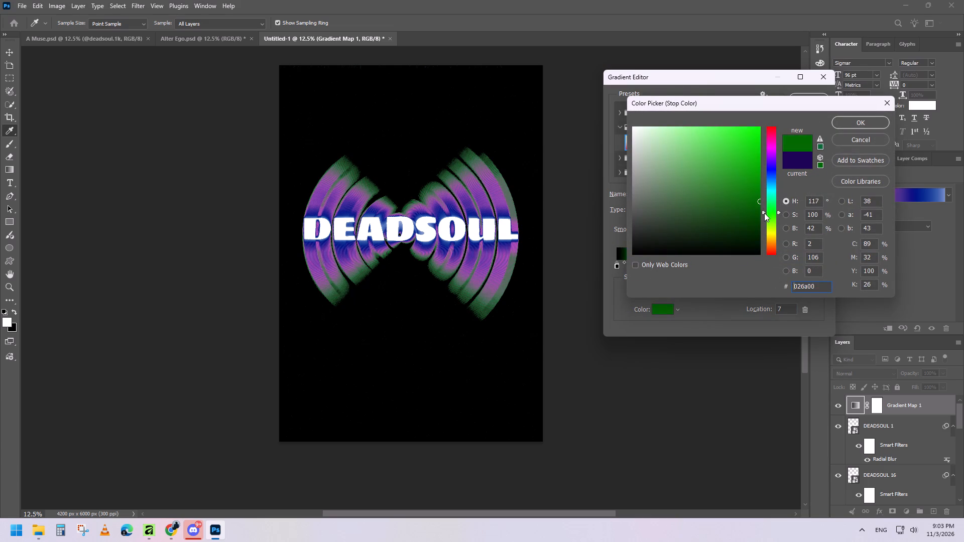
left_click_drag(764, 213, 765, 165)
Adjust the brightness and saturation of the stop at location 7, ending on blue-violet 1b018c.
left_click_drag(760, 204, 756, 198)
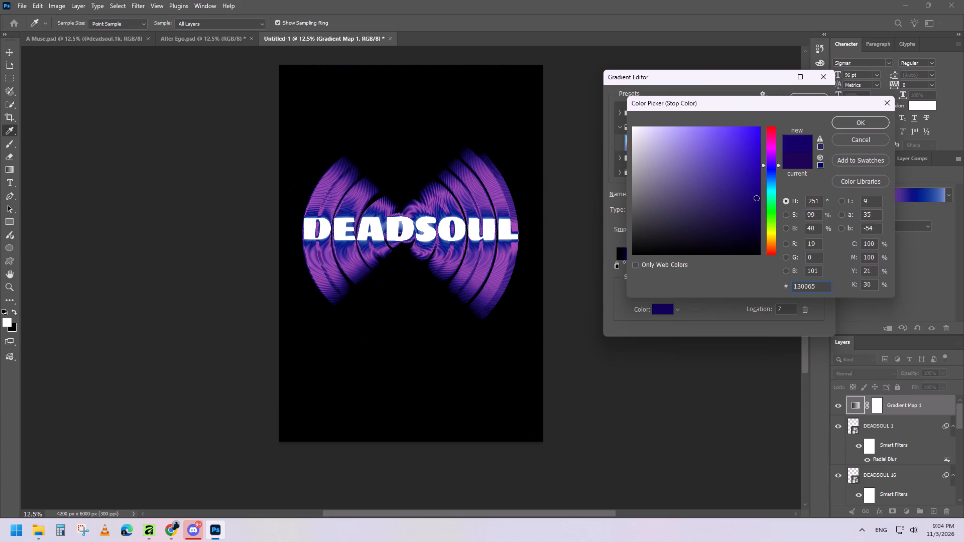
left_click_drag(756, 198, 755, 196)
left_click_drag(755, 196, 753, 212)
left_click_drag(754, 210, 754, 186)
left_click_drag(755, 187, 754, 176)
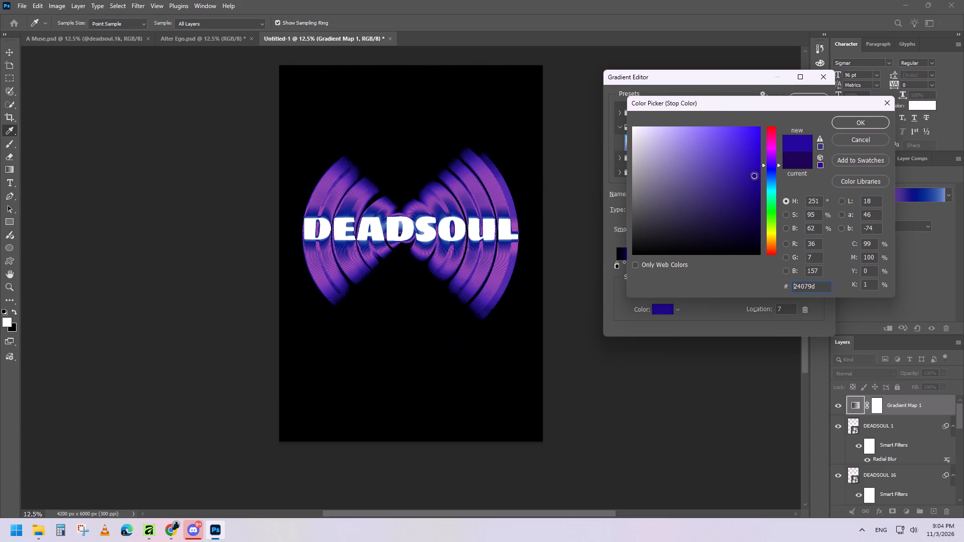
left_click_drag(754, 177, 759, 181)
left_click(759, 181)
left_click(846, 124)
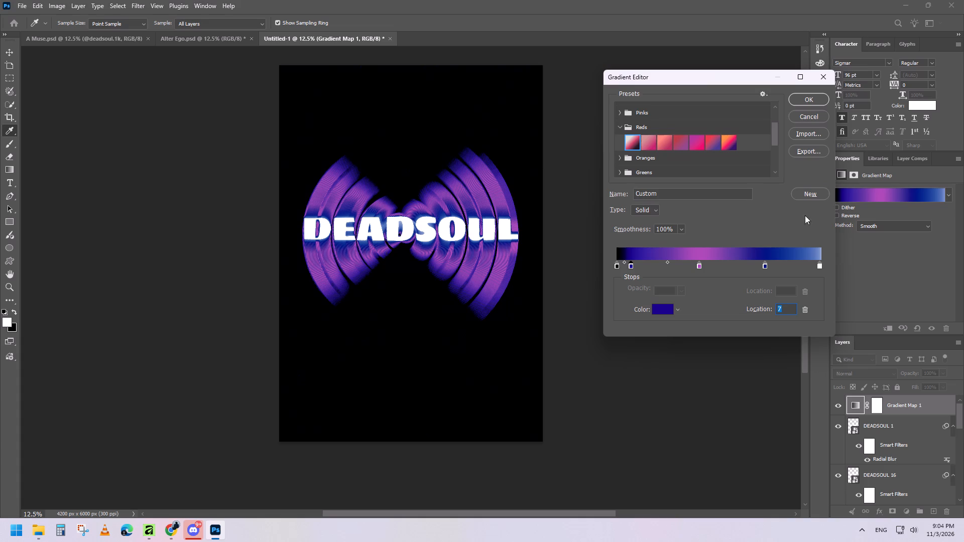
Recolor the gradient stop at location 7 to a darker indigo 11026e and apply the edited gradient.
left_click(765, 266)
left_click(632, 266)
left_click(632, 266)
double_click(632, 266)
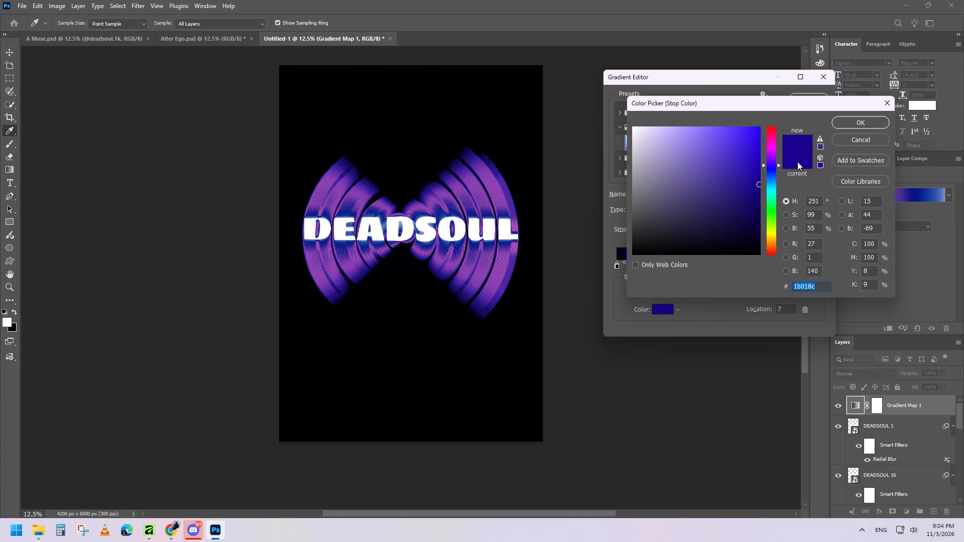
left_click_drag(758, 186, 758, 187)
left_click_drag(758, 187, 757, 198)
left_click_drag(763, 166, 764, 173)
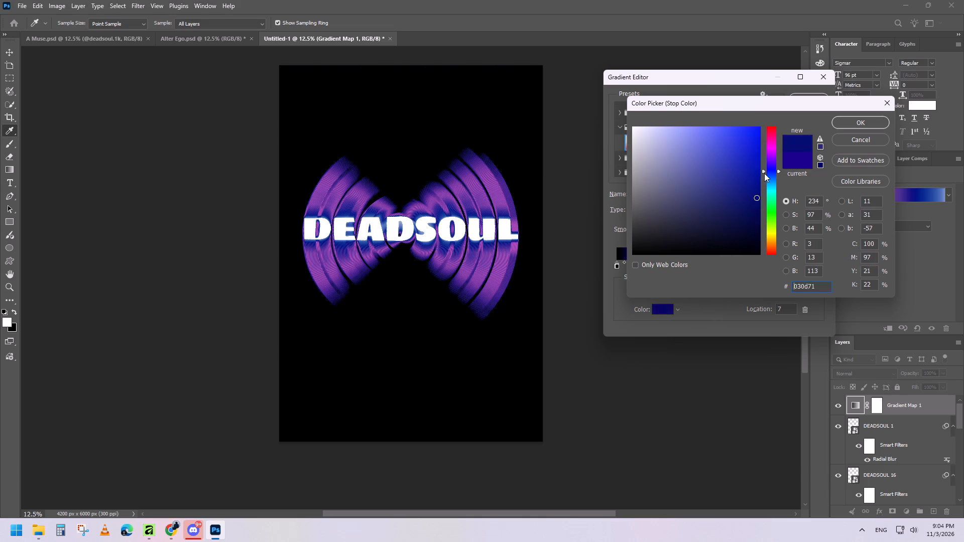
left_click_drag(764, 173, 765, 173)
left_click_drag(763, 172, 767, 161)
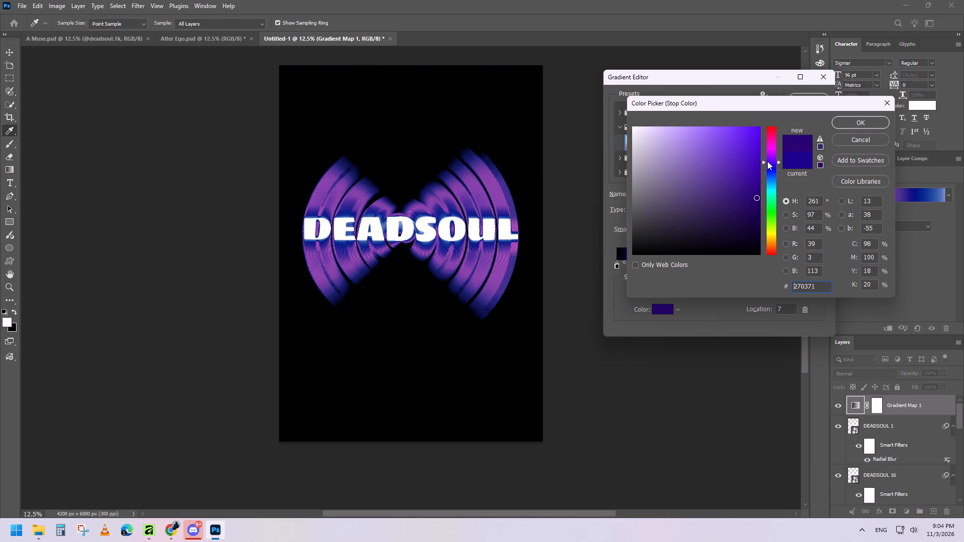
left_click_drag(767, 161, 767, 166)
left_click(756, 196)
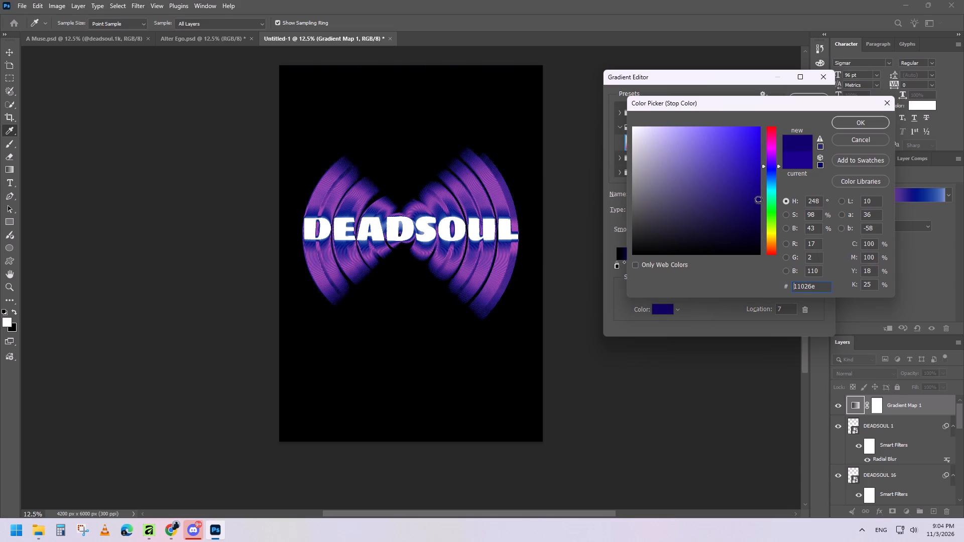
left_click(855, 122)
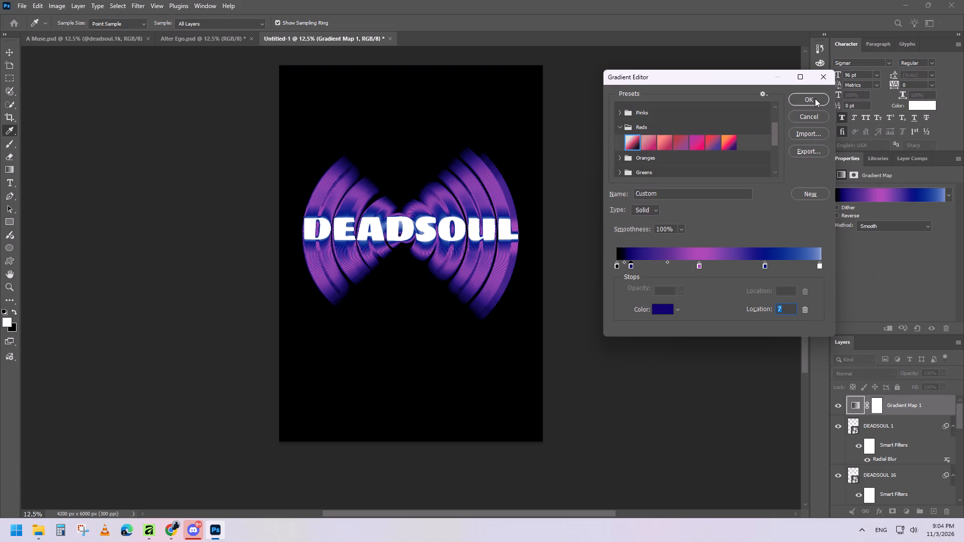
left_click(815, 98)
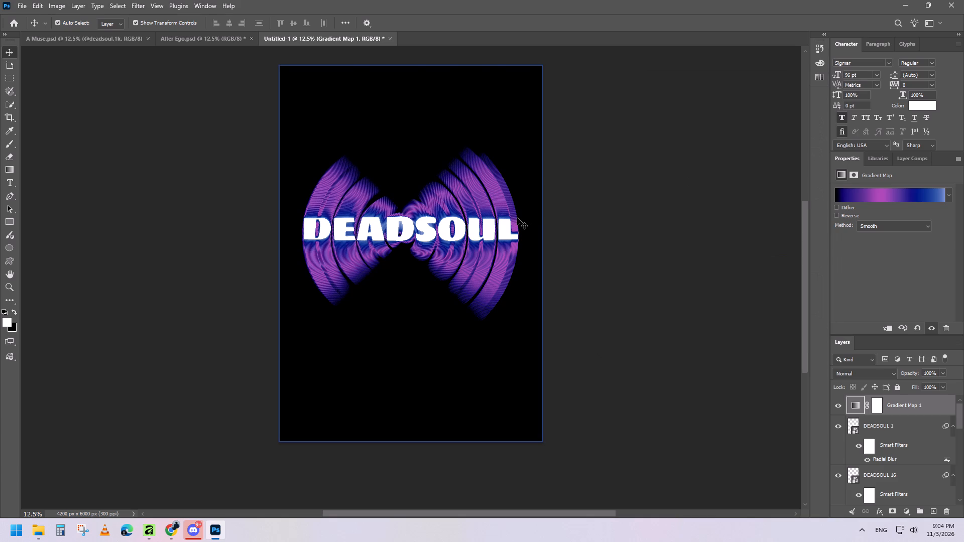
Add a Drop Shadow effect to the DEADSOUL 1 layer.
left_click(904, 434)
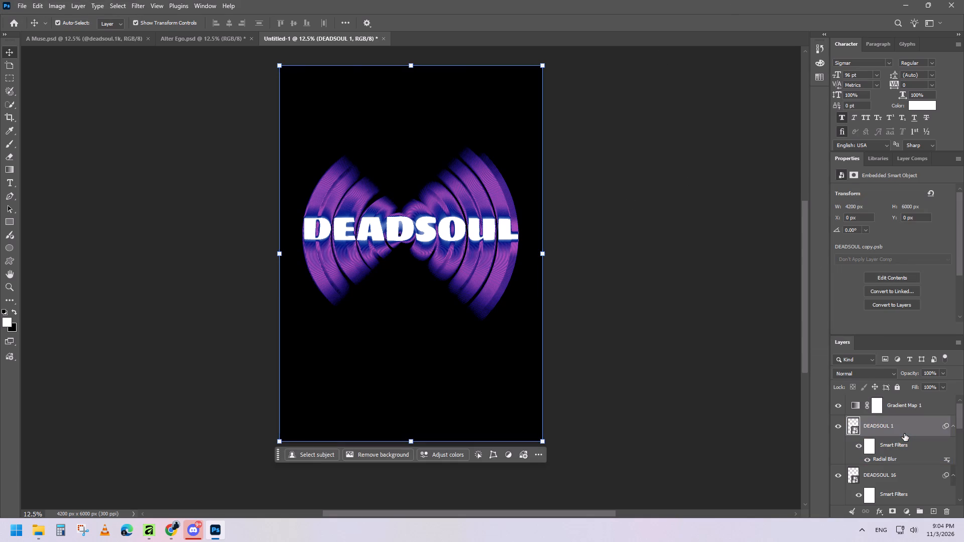
left_click(881, 426)
left_click(906, 514)
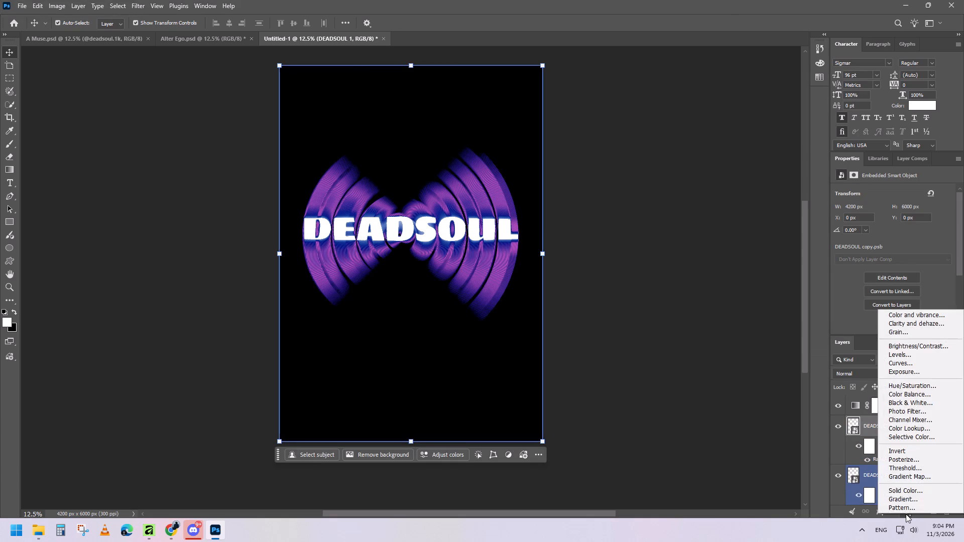
left_click(906, 514)
left_click(879, 514)
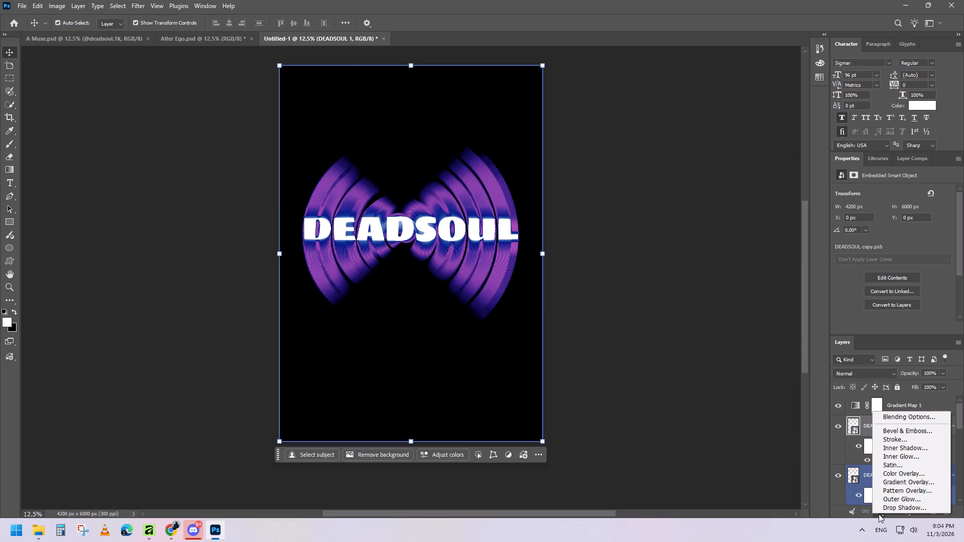
left_click(914, 505)
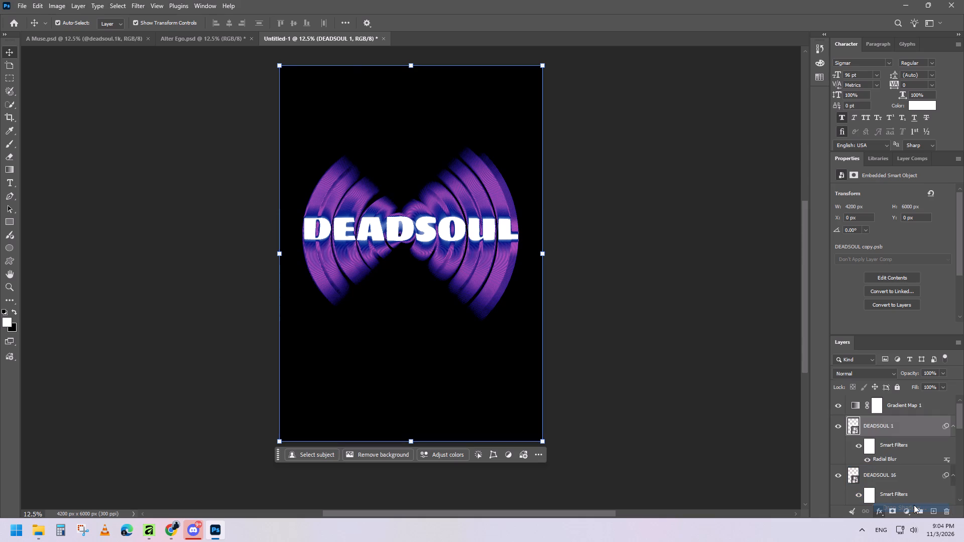
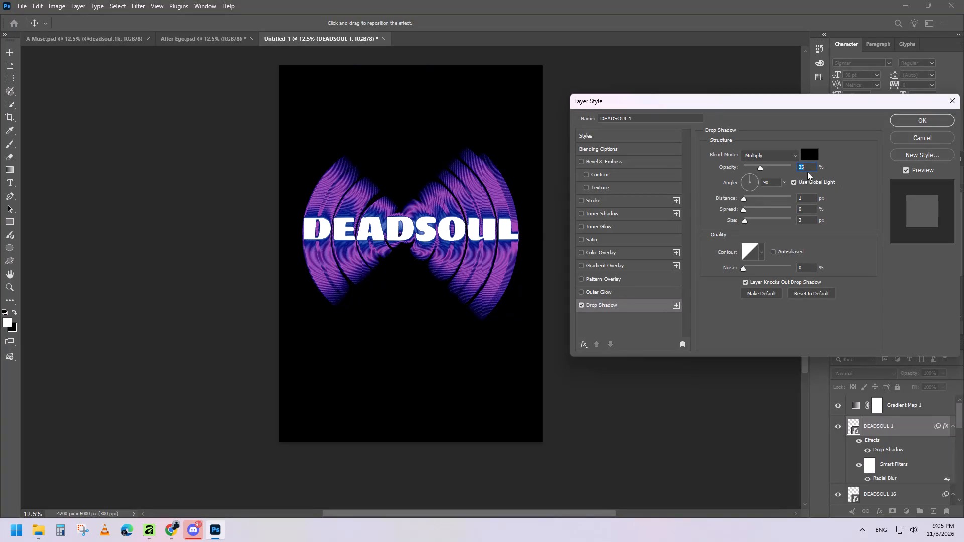
Set the DEADSOUL 1 drop shadow's blend mode to Normal and its opacity to 27%.
left_click(787, 156)
left_click(774, 164)
left_click_drag(807, 169, 787, 169)
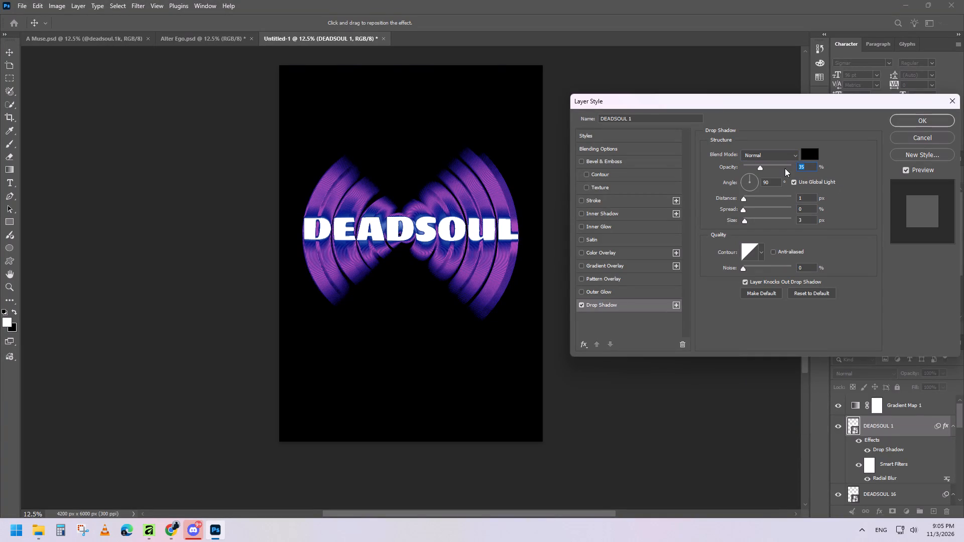
key("2")
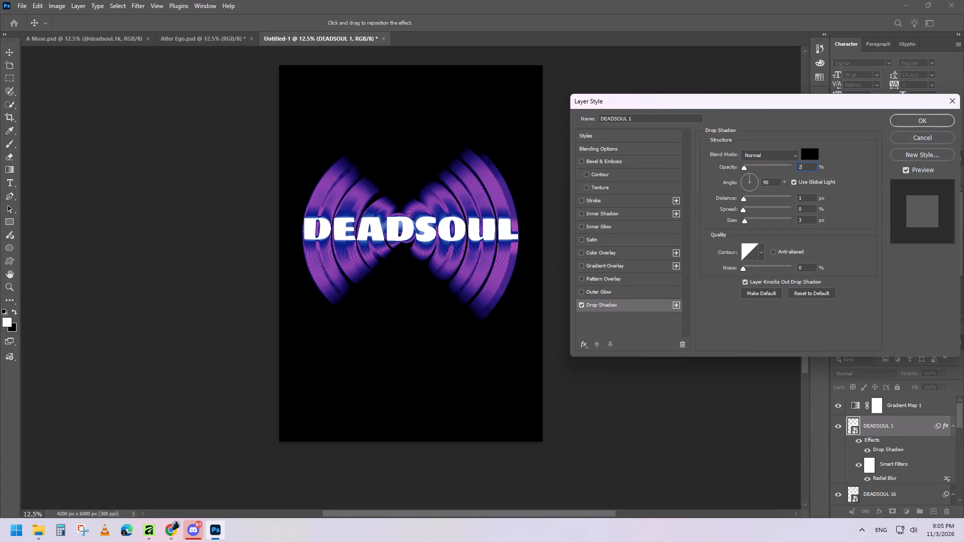
key("7")
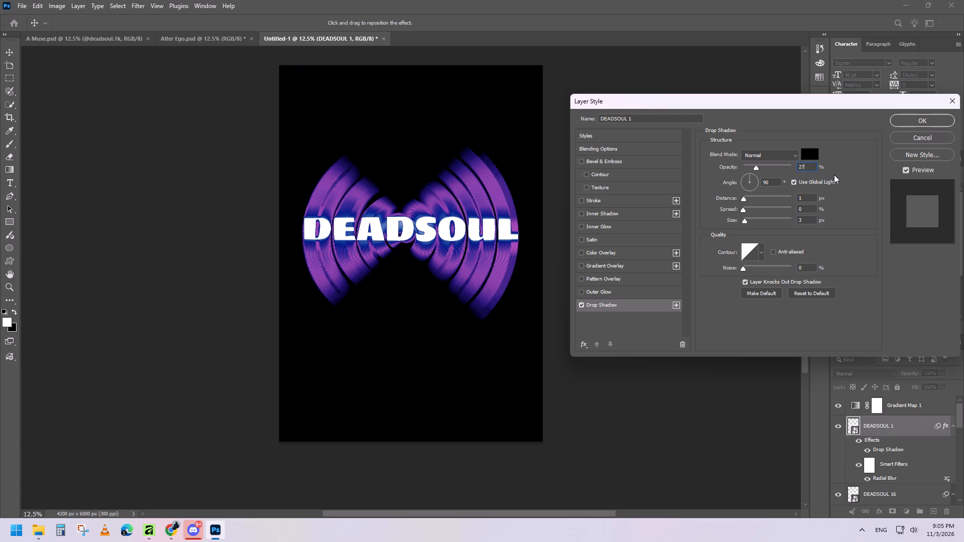
Set the drop shadow's distance to 5 px and try several spread amounts, ending on 10%.
left_click(803, 198)
left_click(743, 200)
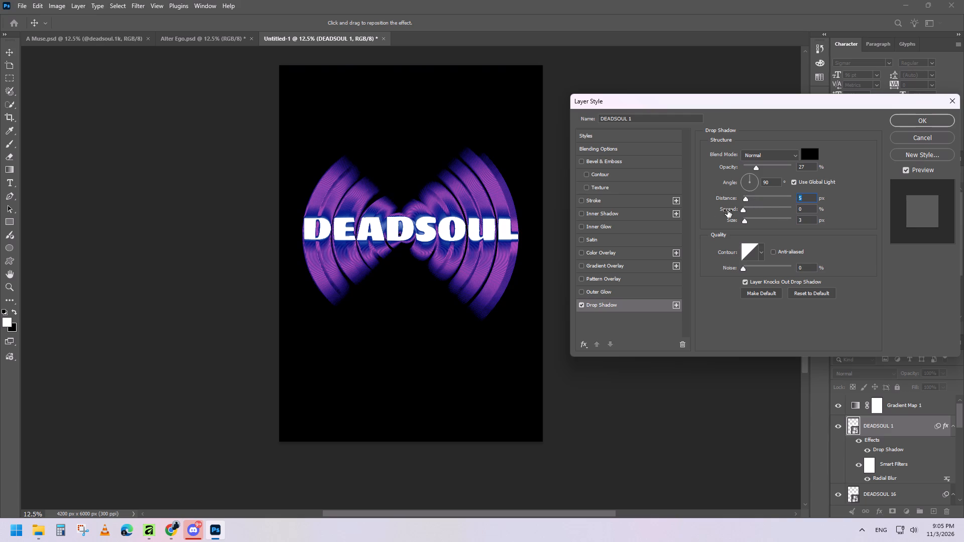
left_click_drag(742, 211, 760, 211)
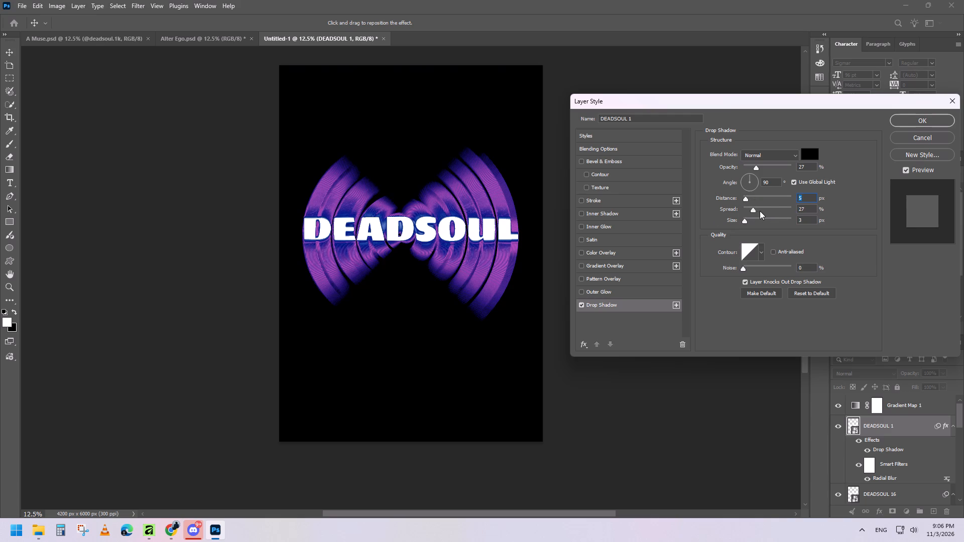
left_click_drag(760, 211, 763, 211)
left_click(776, 208)
left_click(784, 207)
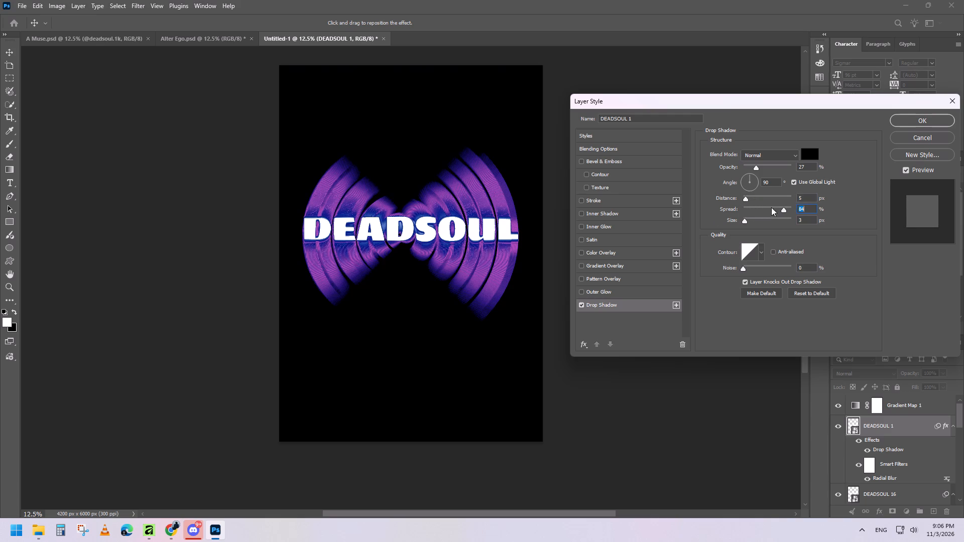
left_click(756, 207)
left_click_drag(756, 210, 753, 210)
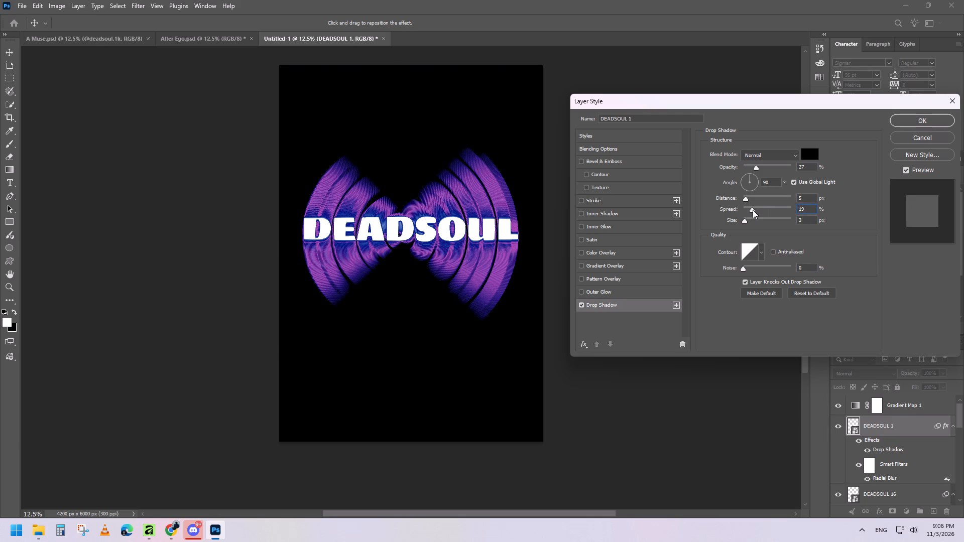
left_click_drag(753, 210, 750, 210)
left_click(750, 210)
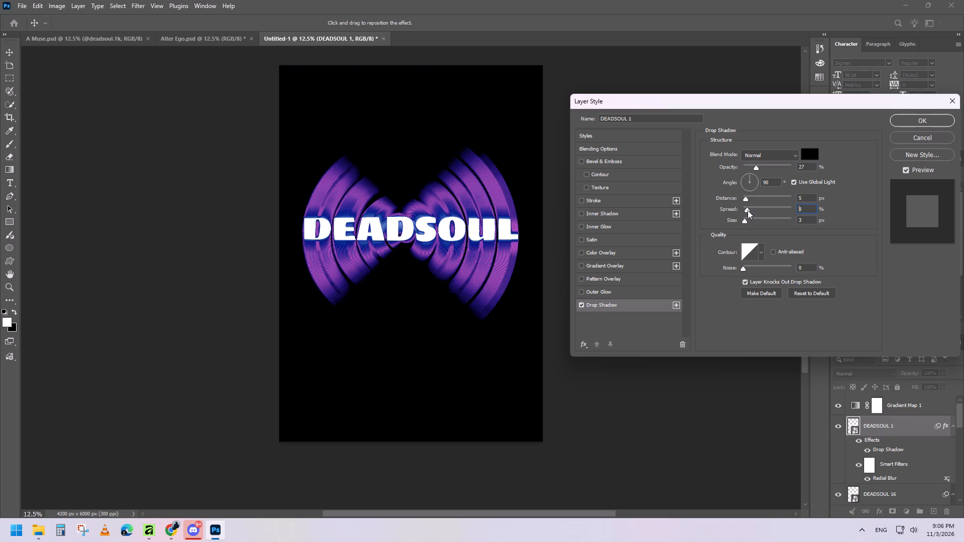
left_click(748, 210)
left_click(747, 210)
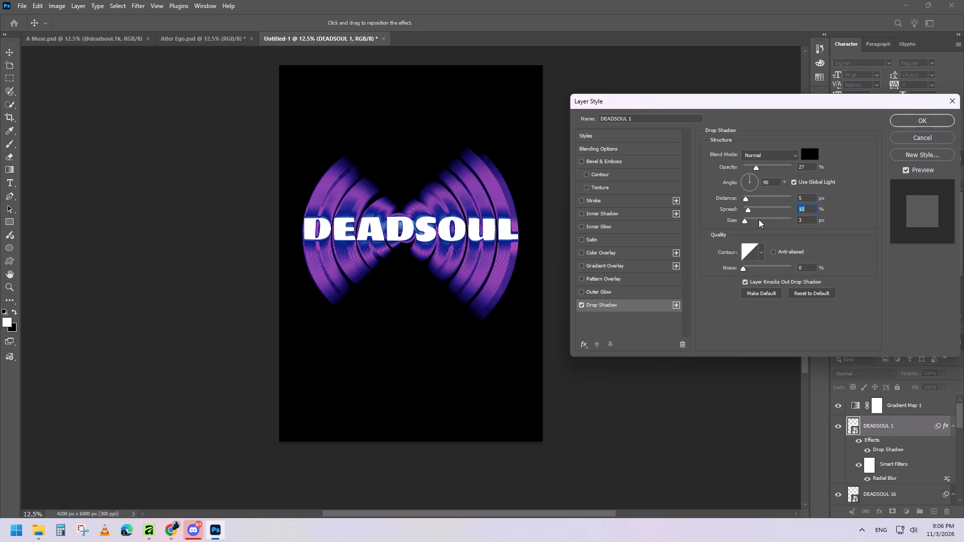
Try large and small drop shadow sizes, settle on 24 px, and apply the layer style.
left_click(762, 218)
left_click(778, 218)
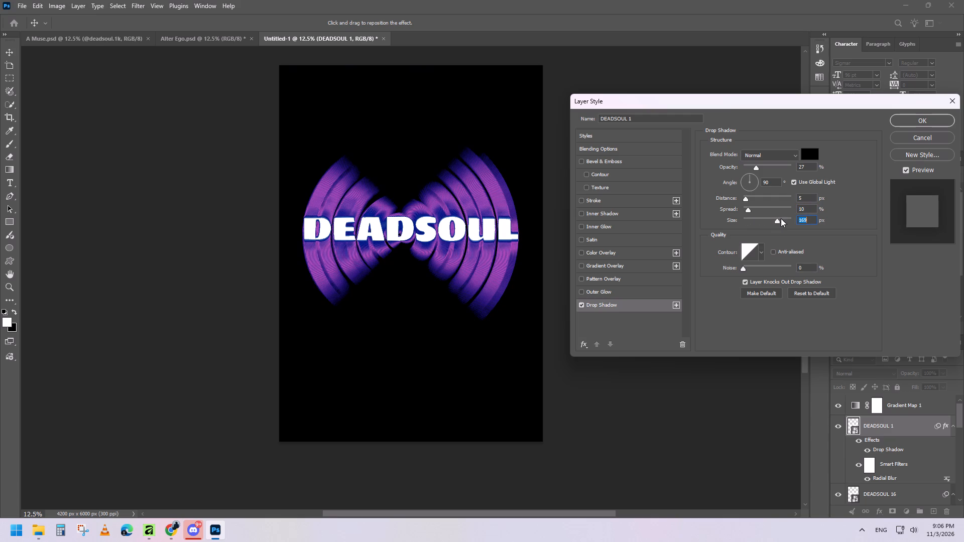
left_click(784, 218)
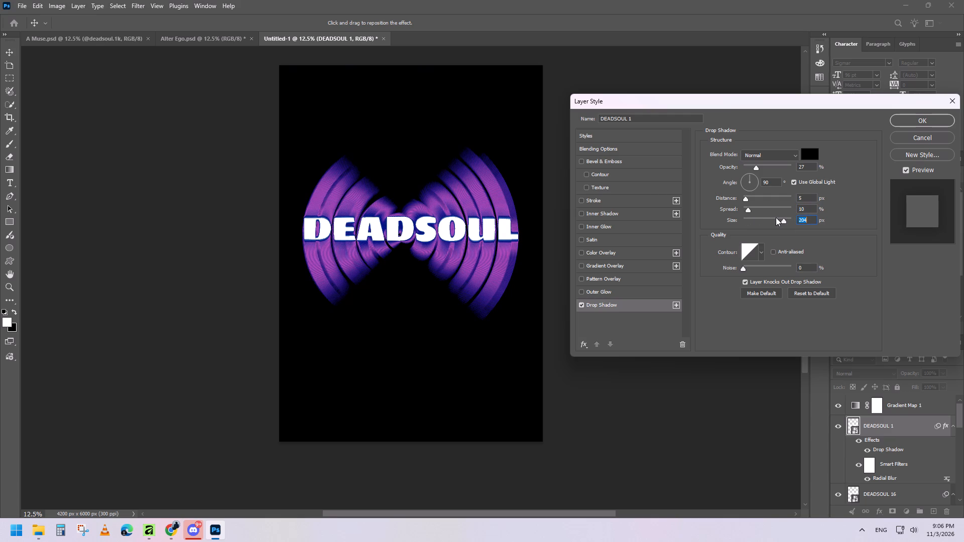
left_click(776, 217)
left_click(766, 217)
left_click(757, 217)
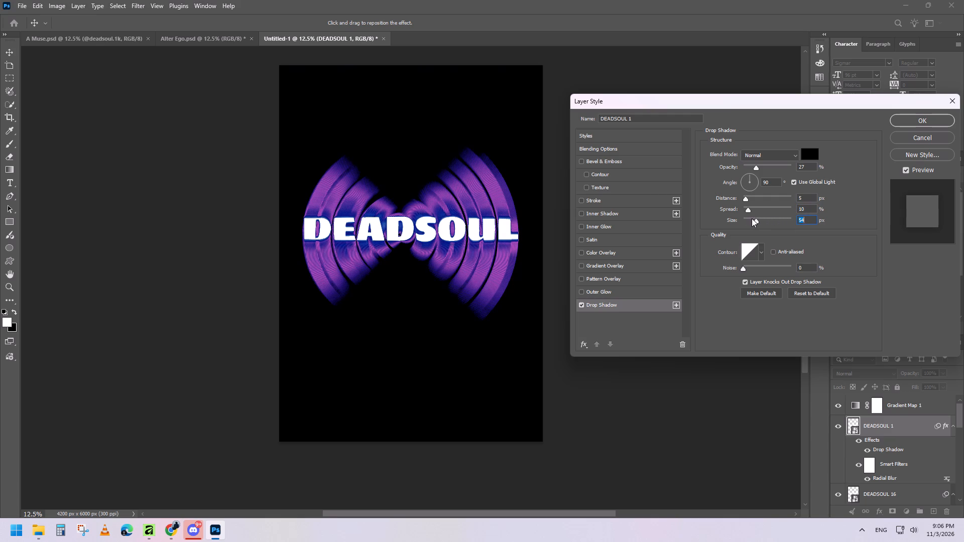
left_click(752, 218)
left_click(749, 218)
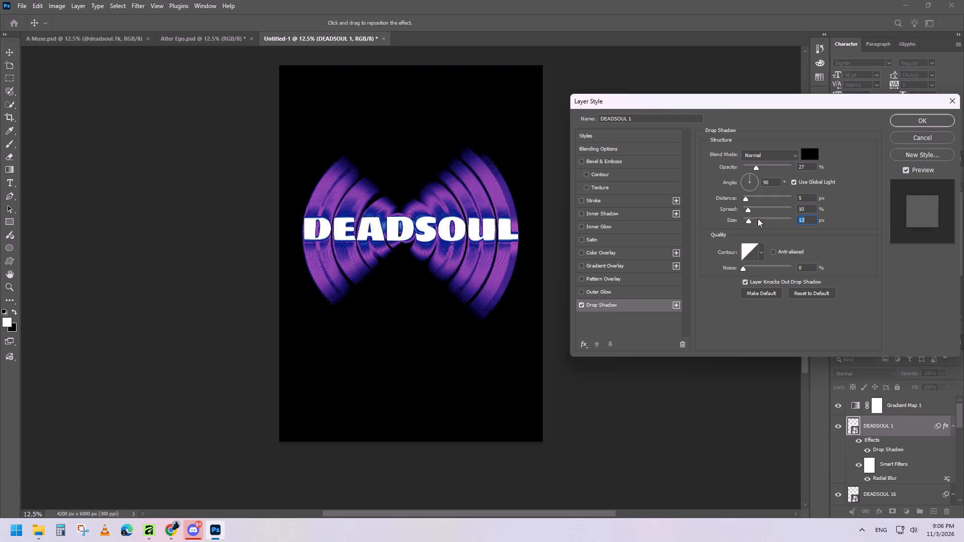
left_click(758, 218)
left_click(751, 217)
left_click(907, 121)
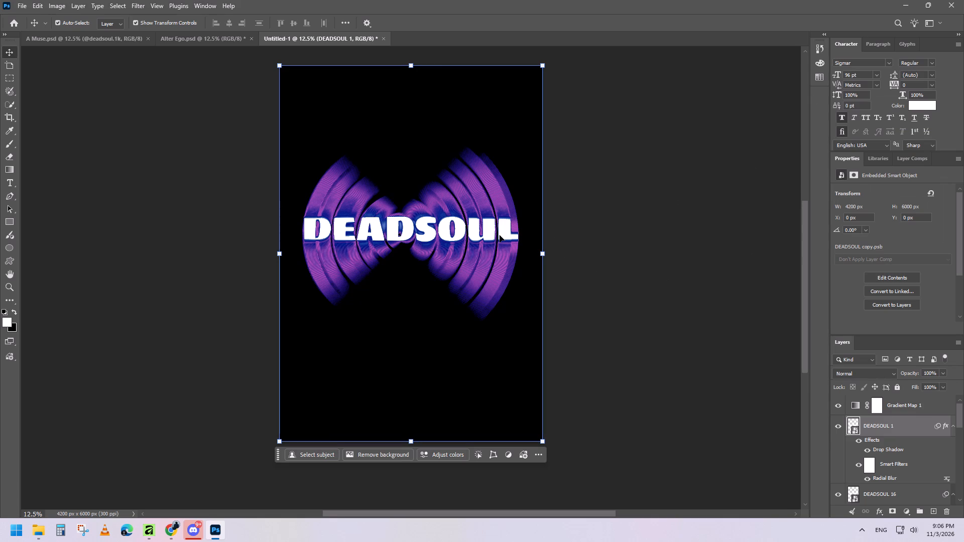
Examine the DEADSOUL lettering up close to check the shadow around its edges, and return to the full poster.
scroll(443, 218, "up", 9)
scroll(396, 251, "up", 4, "alt")
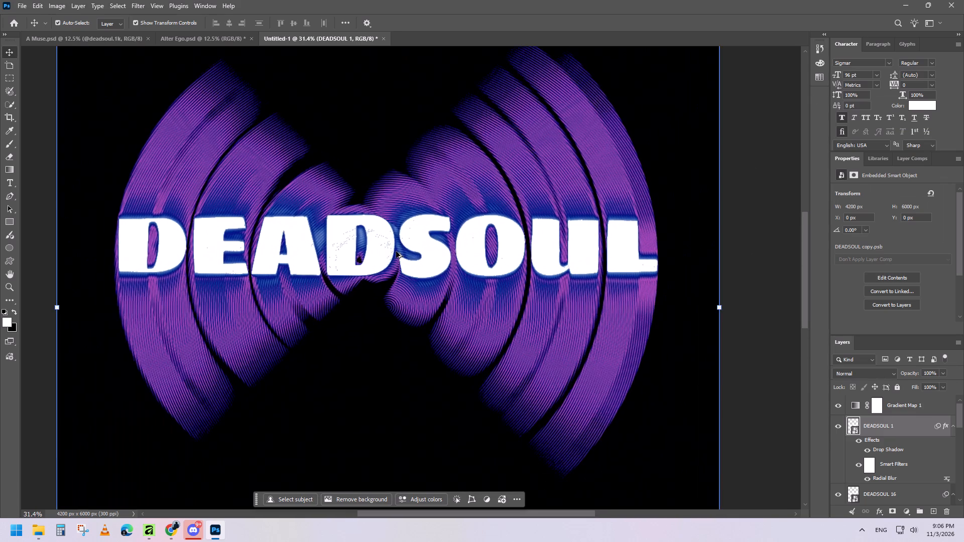
scroll(396, 251, "up", 12, "alt")
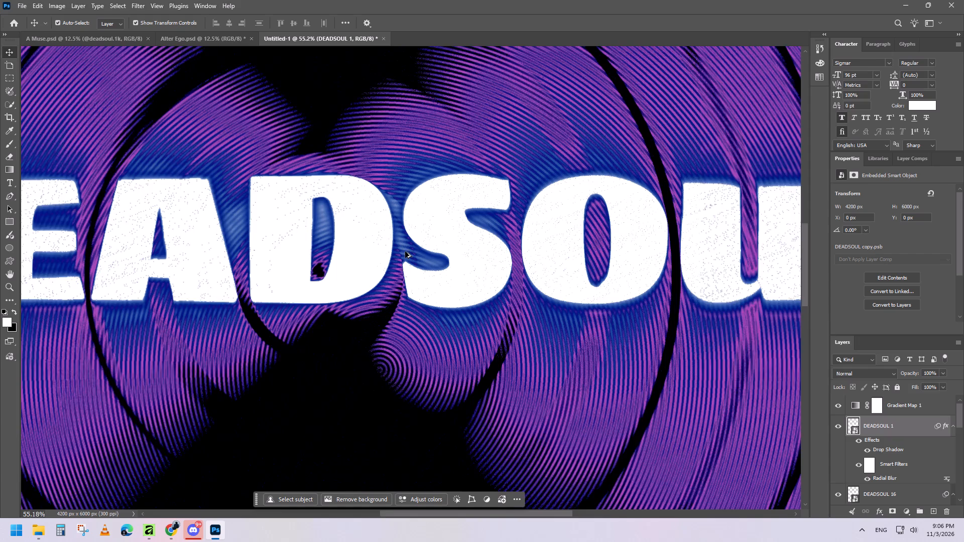
scroll(478, 256, "up", 1)
scroll(478, 256, "down", 7, "alt")
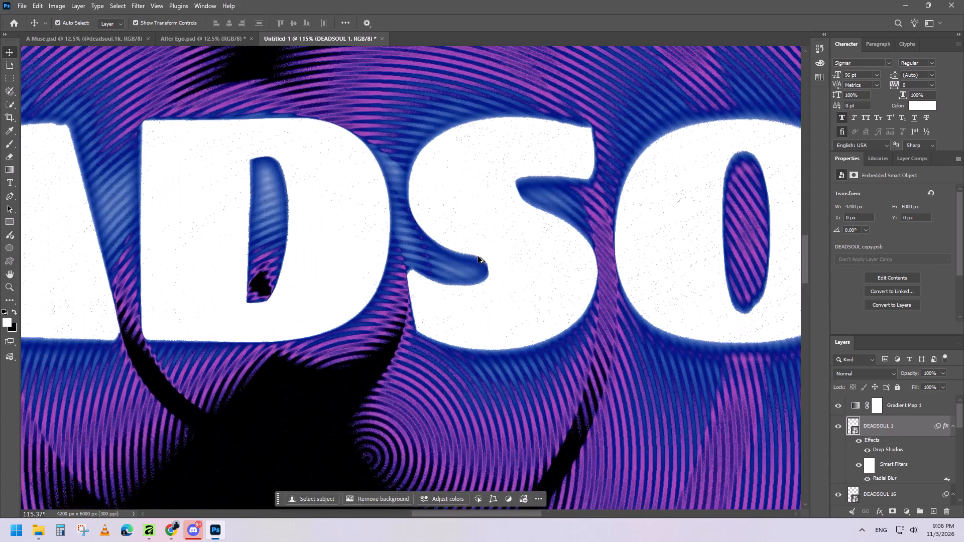
scroll(478, 256, "down", 10, "alt")
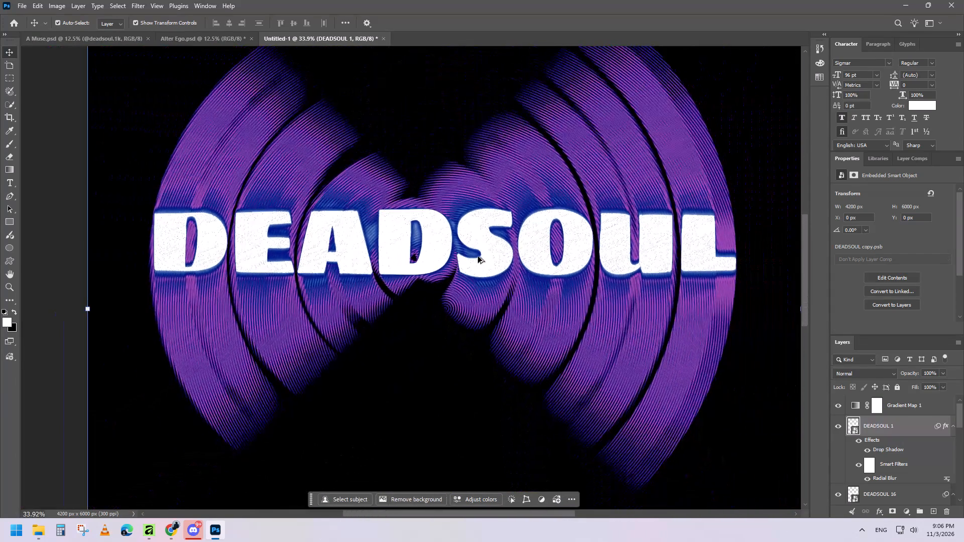
scroll(478, 256, "down", 10, "alt")
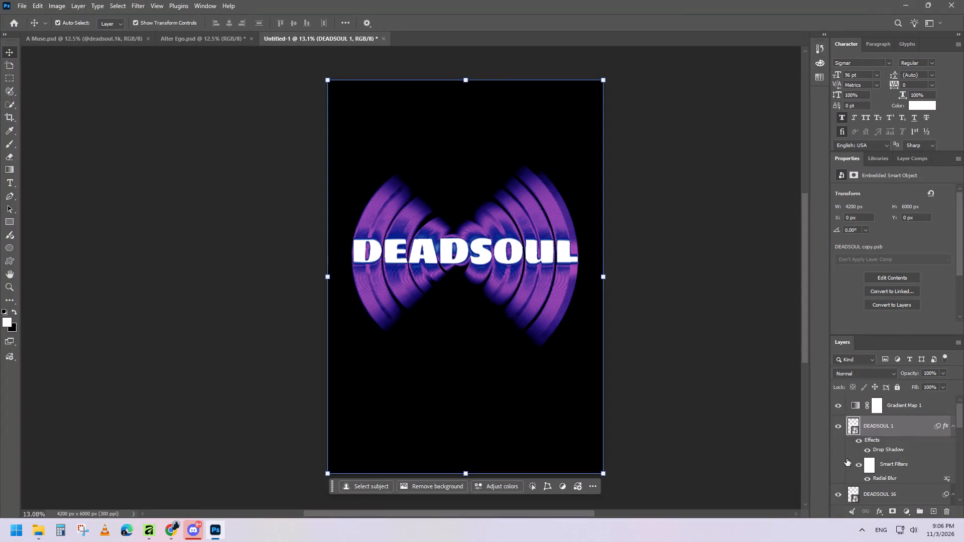
Collapse the effects and smart filter entries of the DEADSOUL 1, 16, 63, 75 and copy layers and Color Fill 1.
scroll(903, 456, "down", 2)
scroll(899, 454, "up", 1)
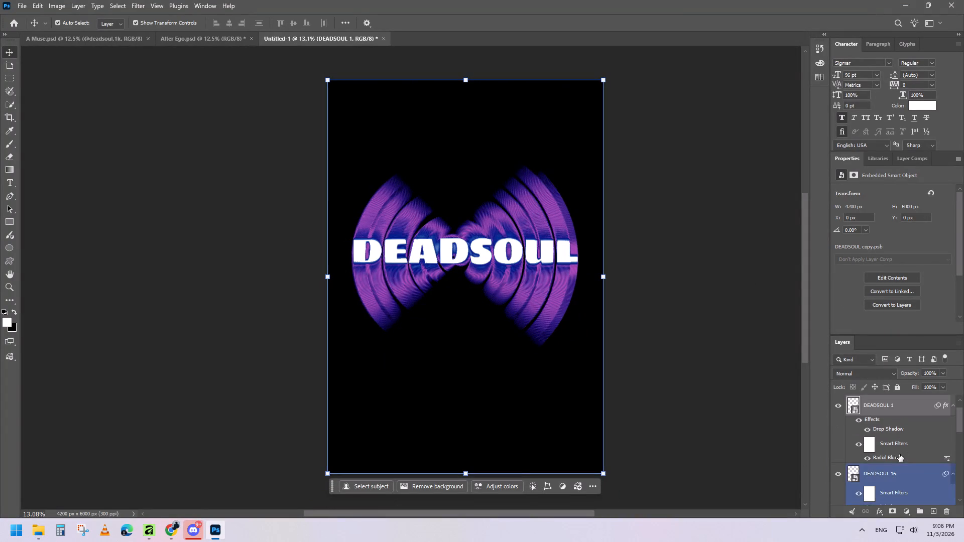
scroll(899, 454, "up", 1)
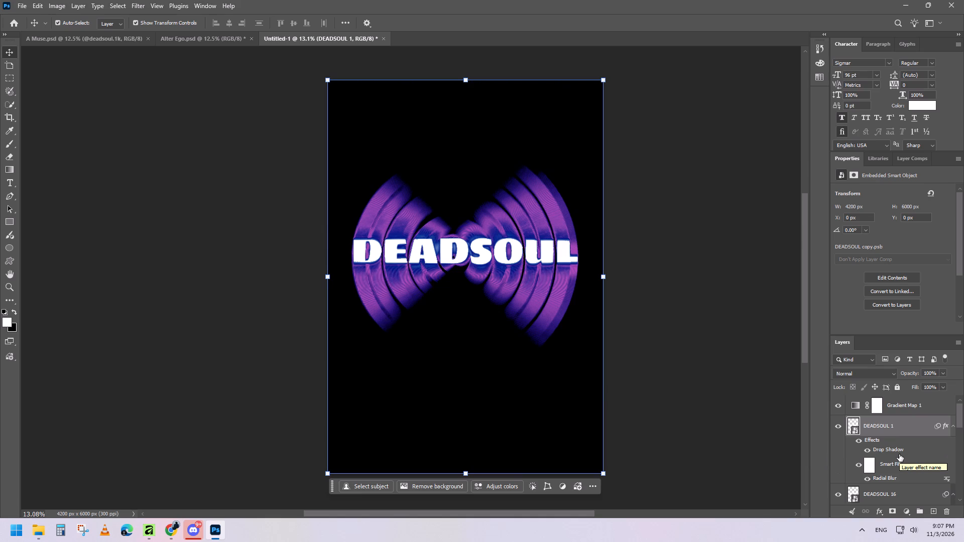
left_click(953, 429)
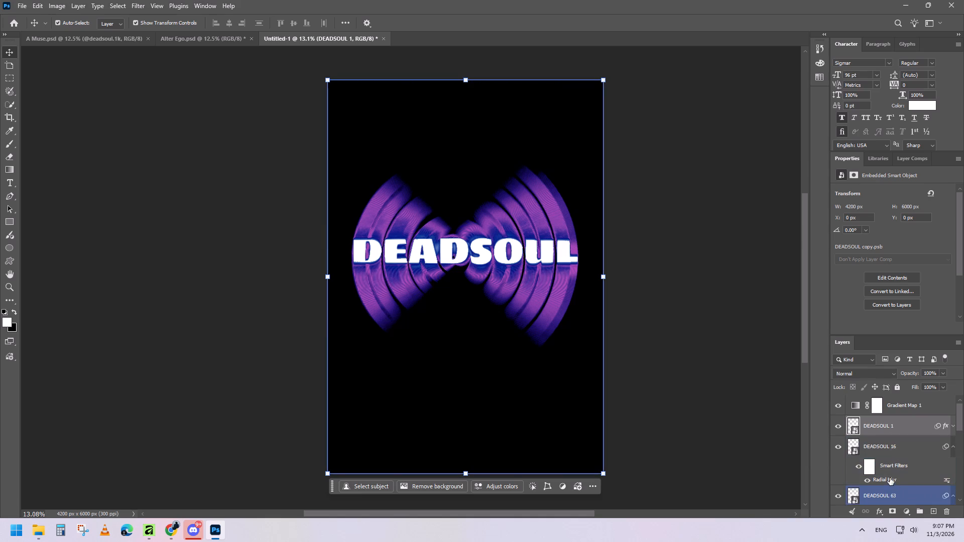
left_click(953, 444)
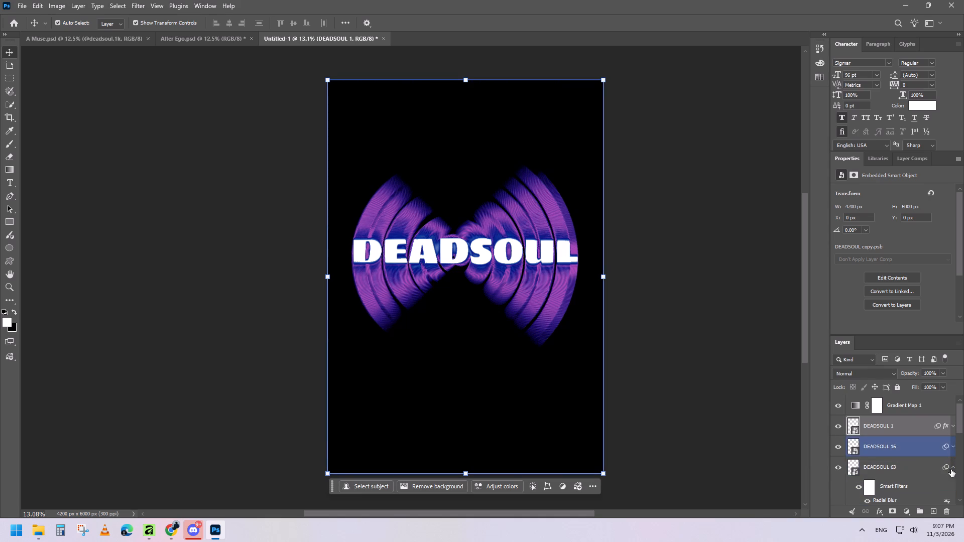
left_click(953, 469)
scroll(952, 469, "down", 3)
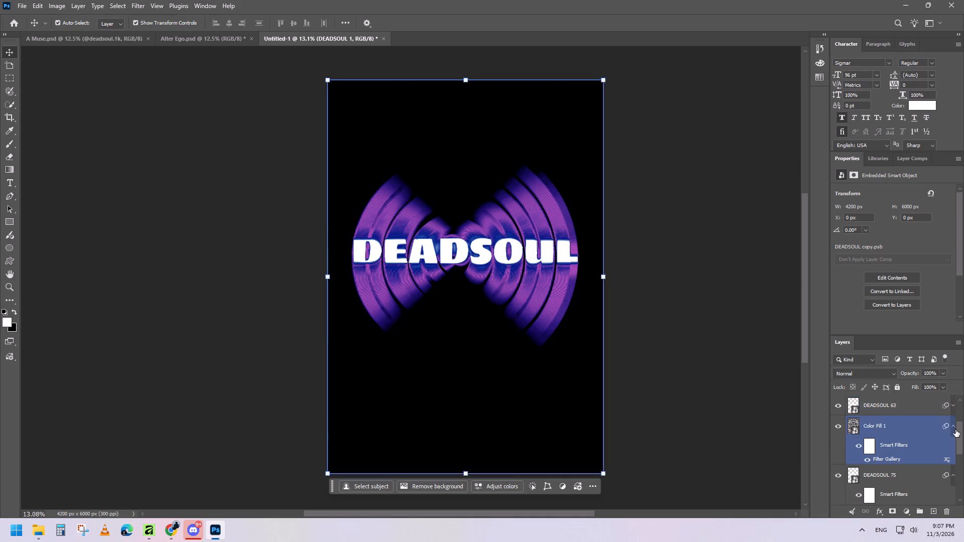
left_click(955, 429)
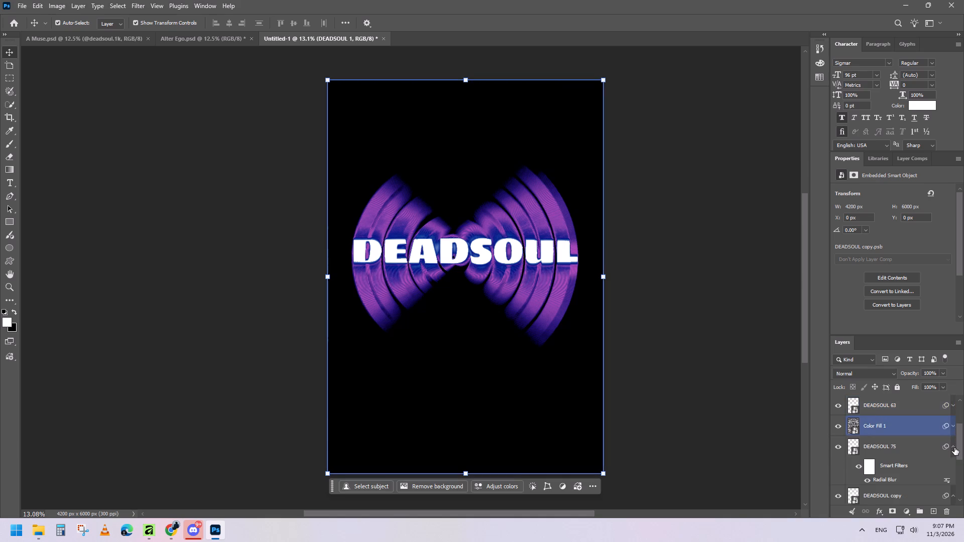
left_click(954, 448)
left_click(953, 466)
Expand the smart filter entries of the DEADSOUL copy layer.
scroll(949, 447, "up", 1)
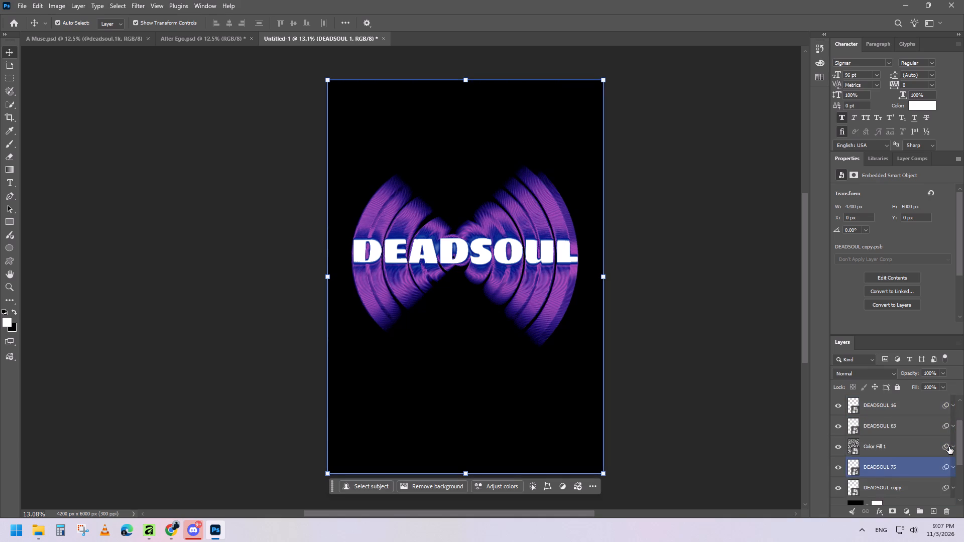
scroll(949, 447, "up", 2)
scroll(949, 451, "down", 5)
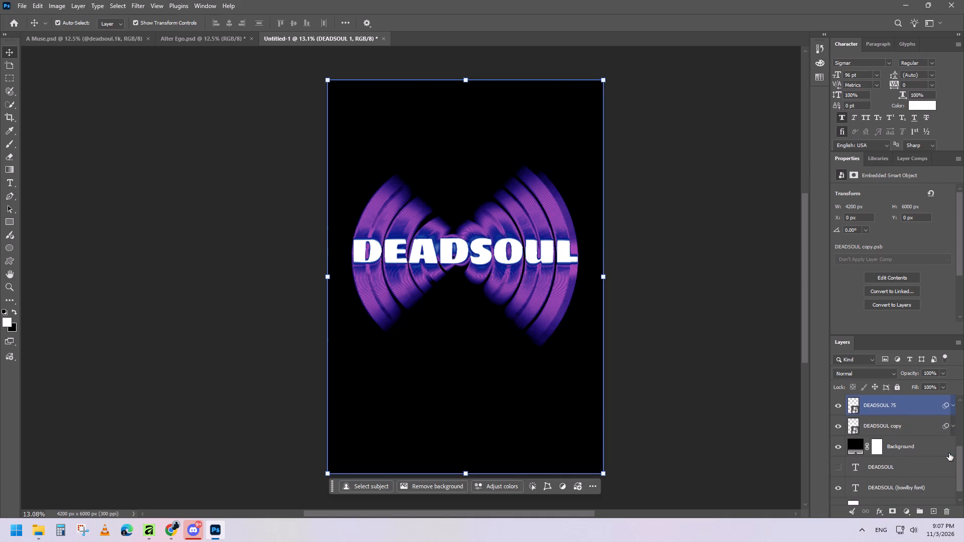
scroll(949, 453, "up", 9)
scroll(949, 453, "down", 5)
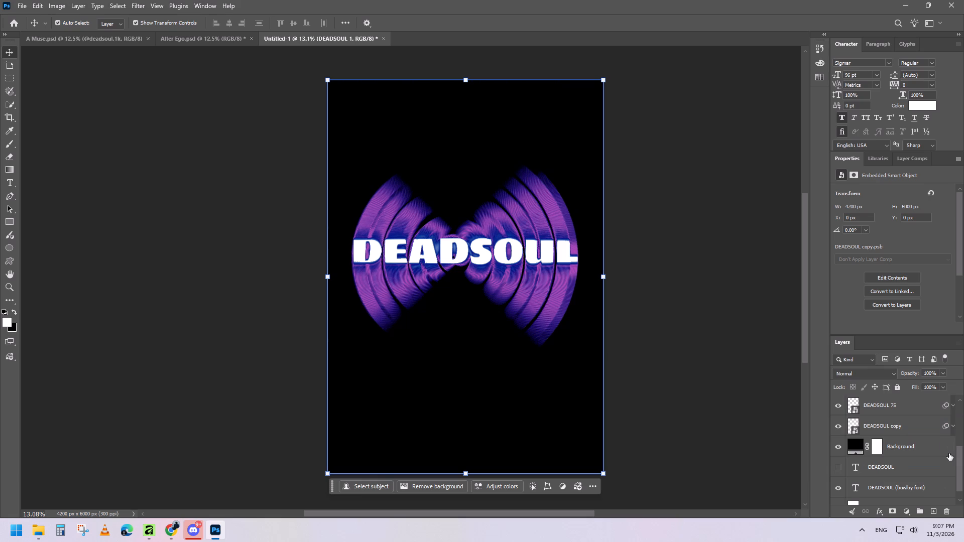
scroll(949, 453, "up", 1)
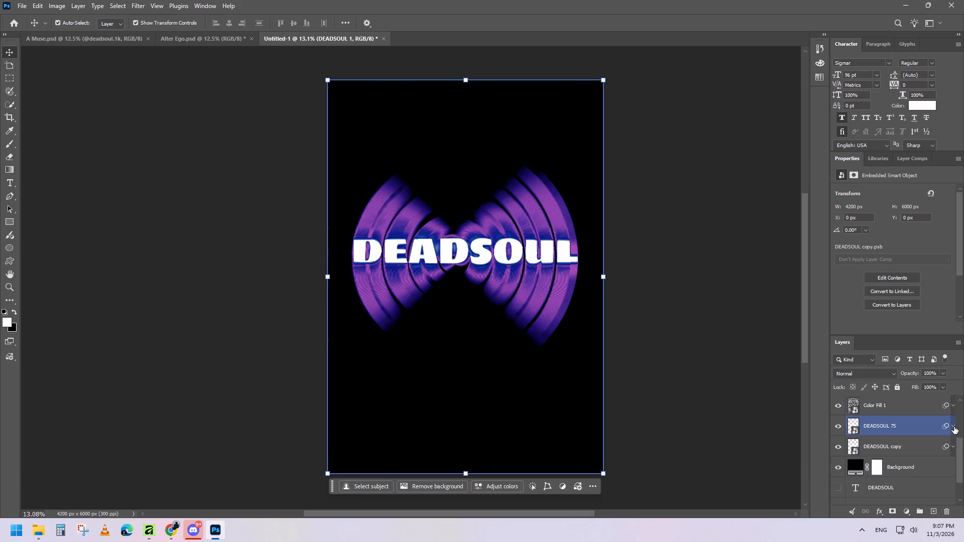
left_click(955, 448)
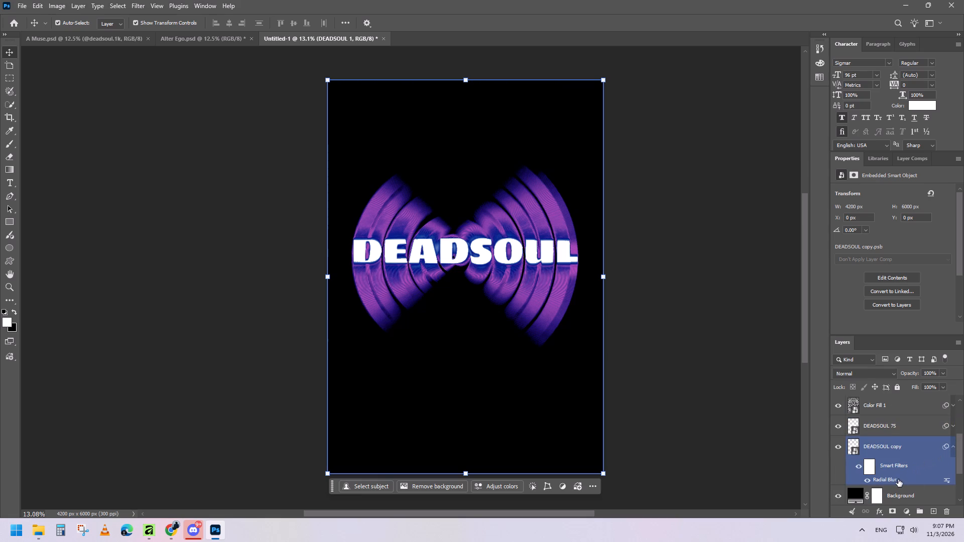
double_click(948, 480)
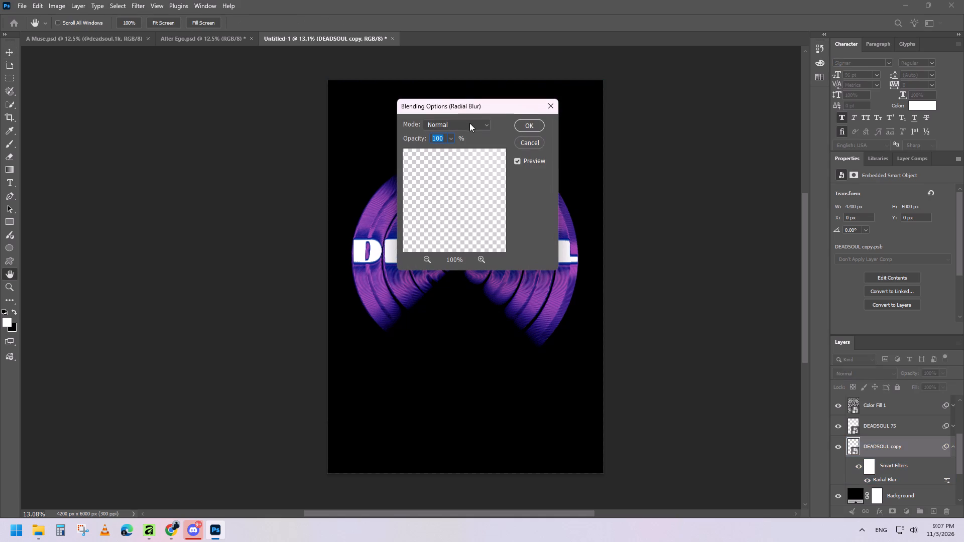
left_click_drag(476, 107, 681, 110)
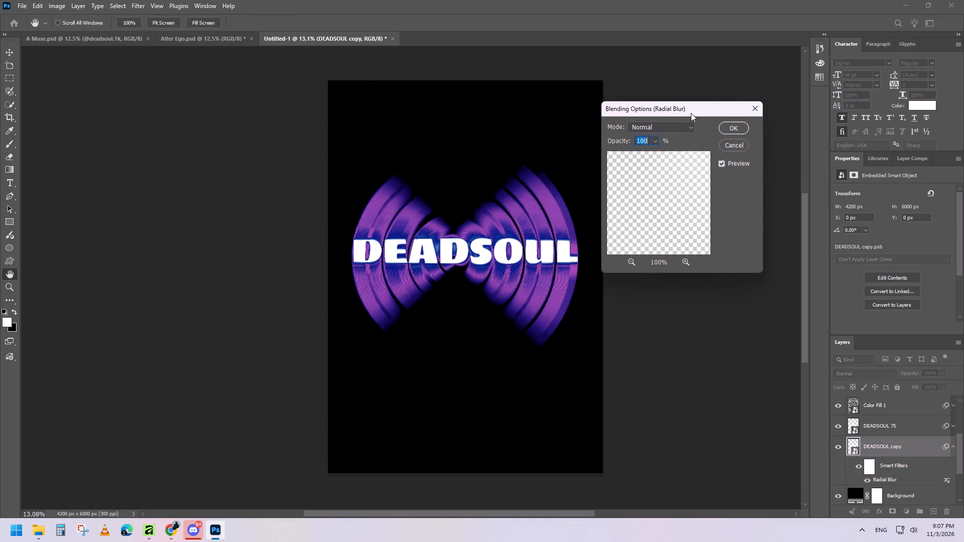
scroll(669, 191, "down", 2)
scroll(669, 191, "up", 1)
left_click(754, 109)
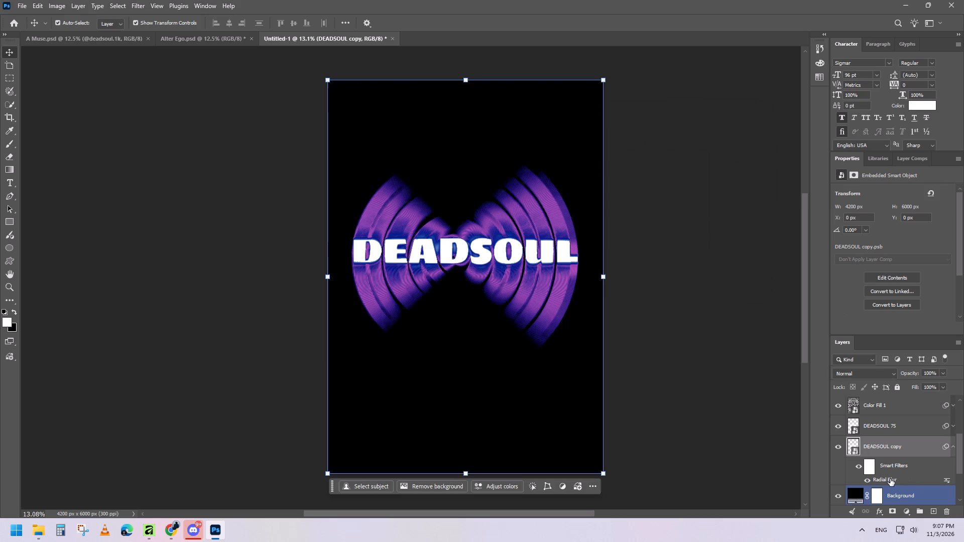
Enter 150 as the DEADSOUL copy layer's Radial Blur amount and apply the filter at 100.
double_click(890, 479)
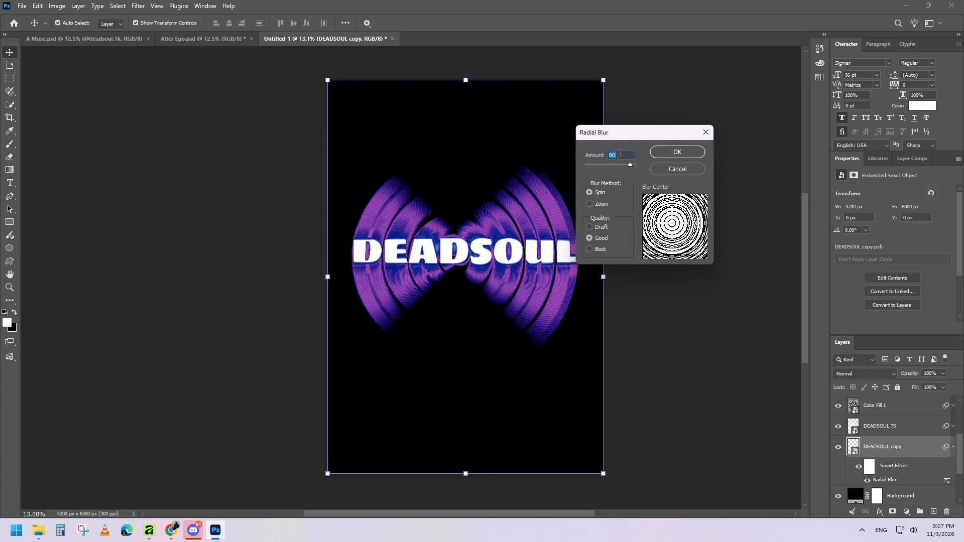
left_click(620, 155)
key("BackSpace")
key("BackSpace")
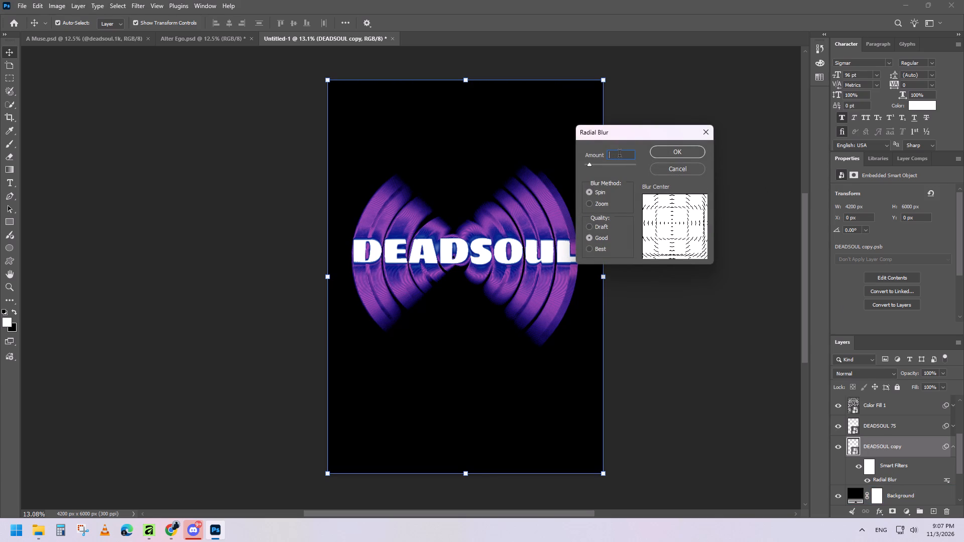
key("1")
type("50")
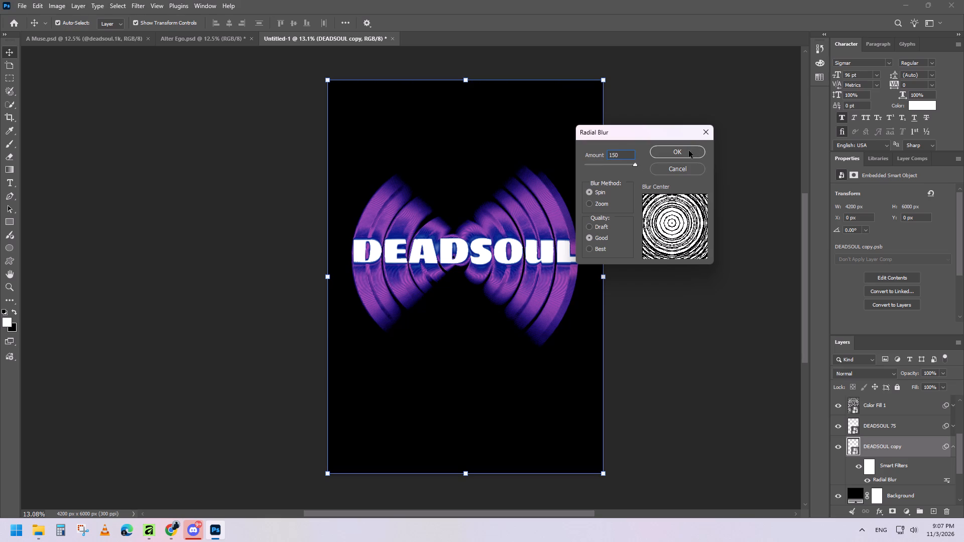
left_click(689, 153)
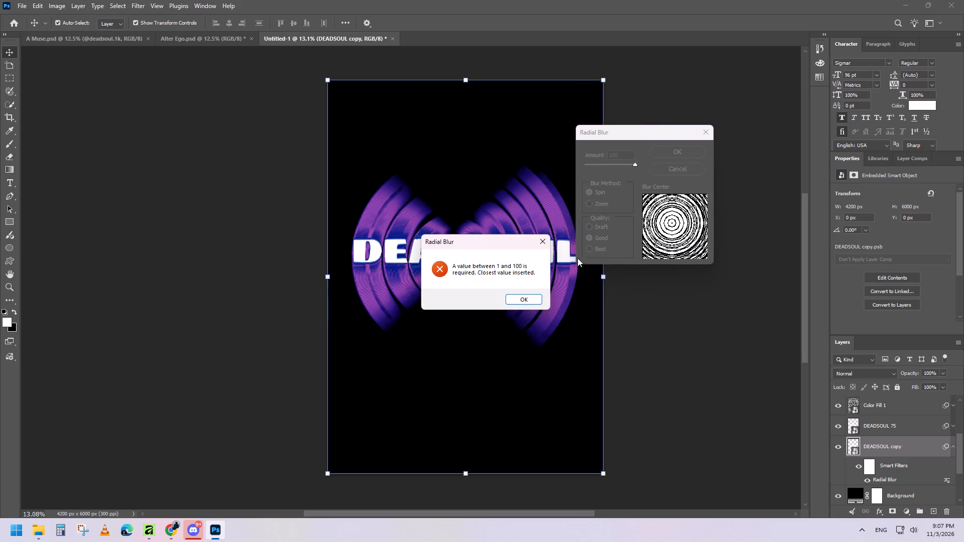
left_click(538, 246)
left_click(679, 153)
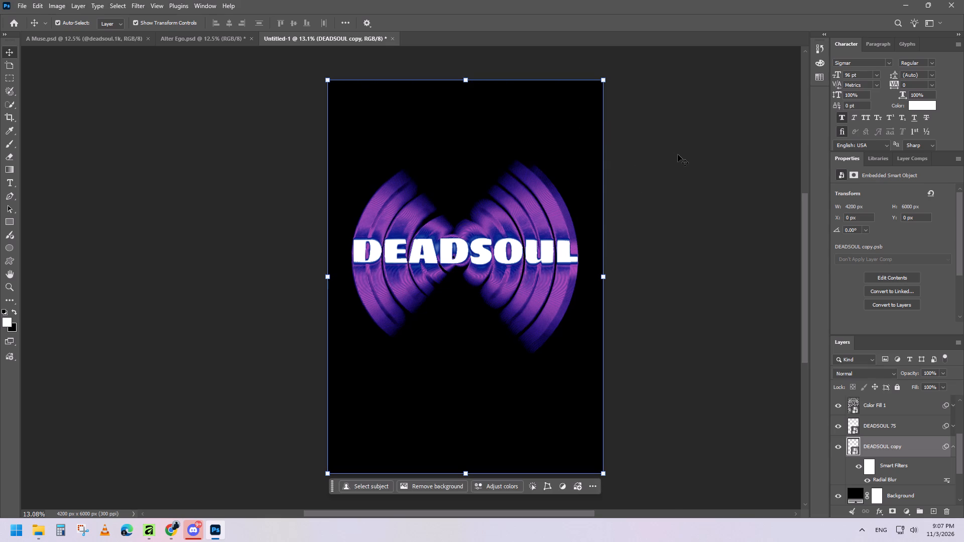
Rename the DEADSOUL copy layer as DEADSOUL 100.
double_click(899, 448)
key("Right")
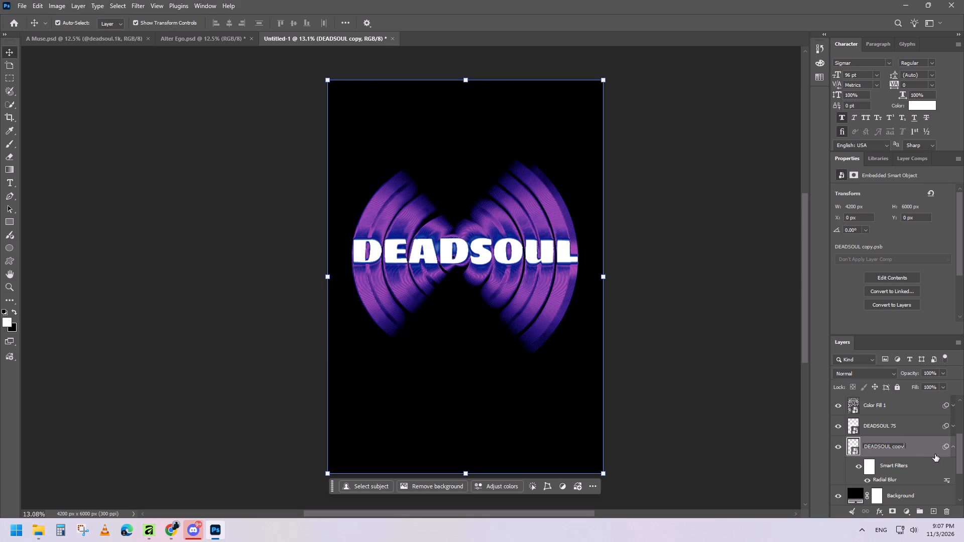
key("BackSpace")
key("BackSpace")
key("BackSpace")
key("BackSpace")
type("100")
key("Return")
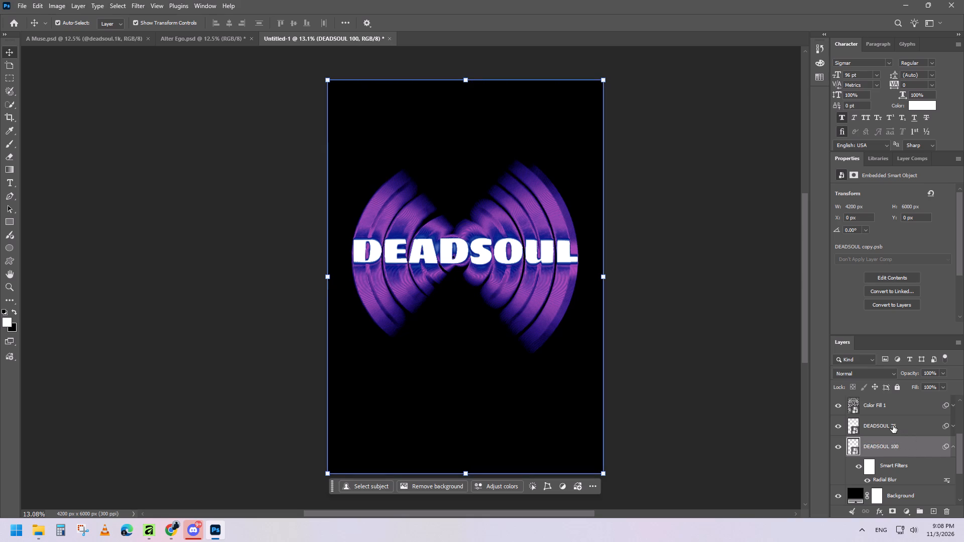
Set the Radial Blur amount of the DEADSOUL 75 layer to 90 and apply the filter.
left_click(893, 426)
left_click(951, 427)
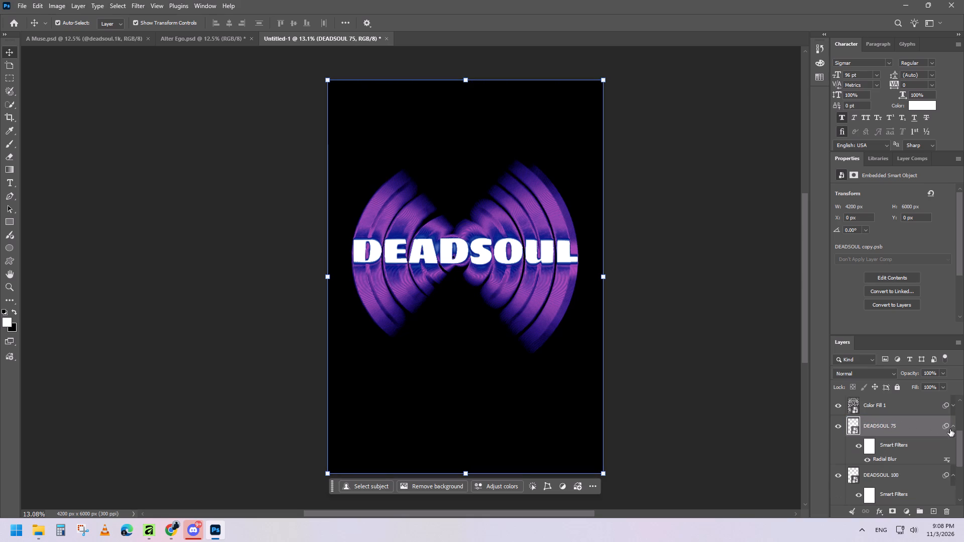
double_click(886, 458)
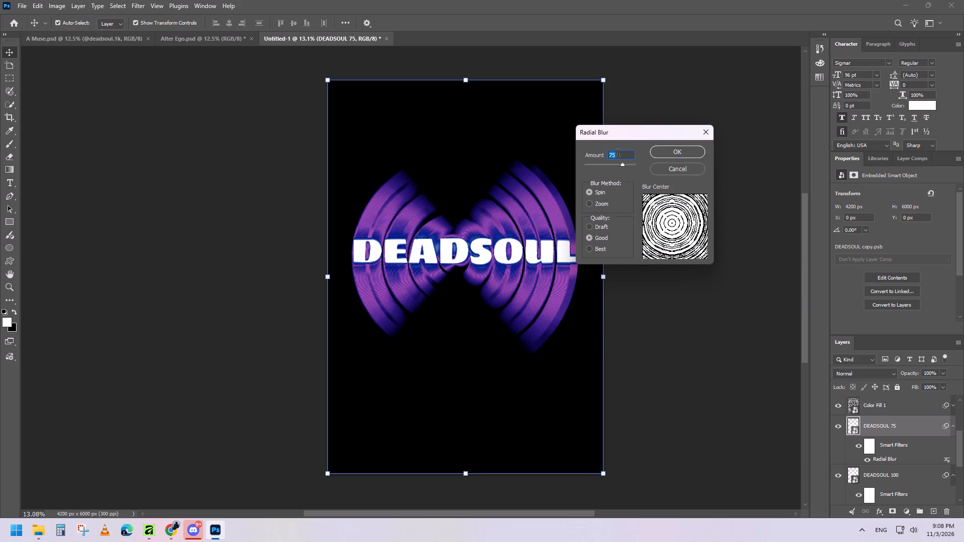
key("Right")
key("BackSpace")
key("BackSpace")
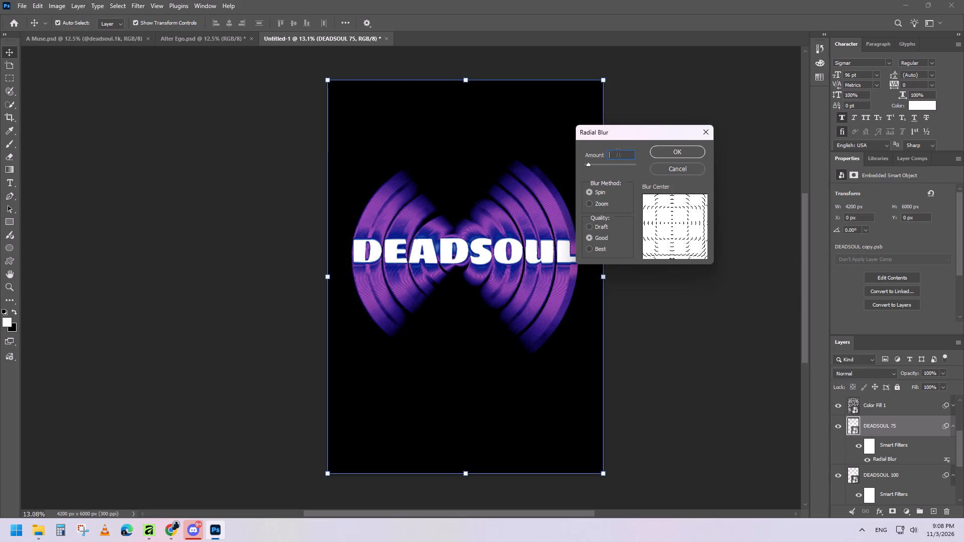
type("90")
scroll(618, 155, "up", 1)
left_click(695, 147)
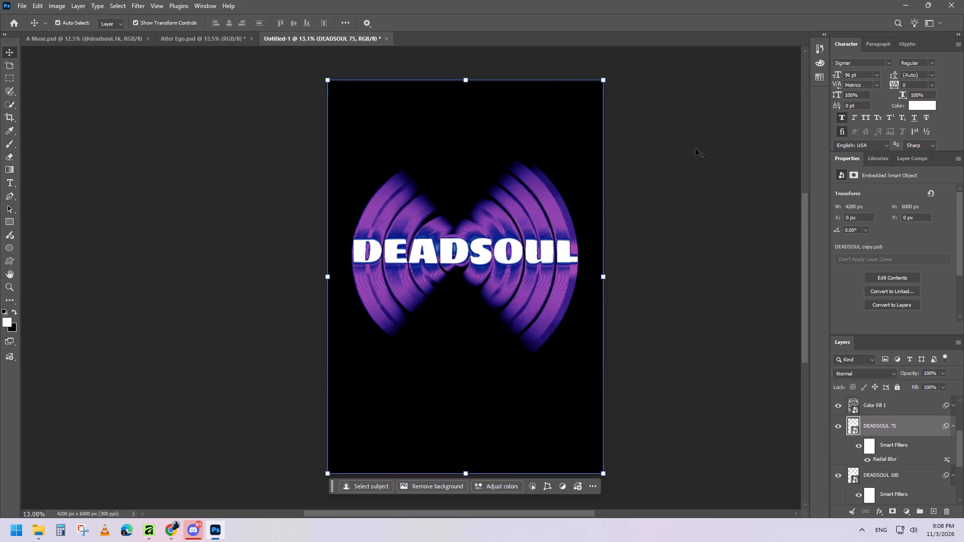
Rename the DEADSOUL 75 layer as DEADSOUL 90.
double_click(894, 427)
key("Right")
key("BackSpace")
key("BackSpace")
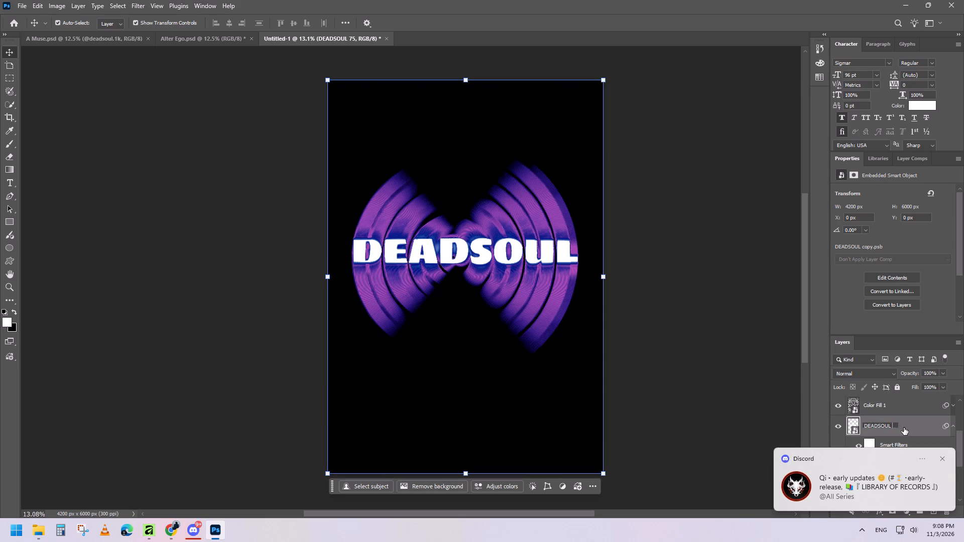
type("90")
key("Return")
Dismiss the Discord notification and duplicate the DEADSOUL 90 layer.
left_click(899, 426)
left_click(942, 457)
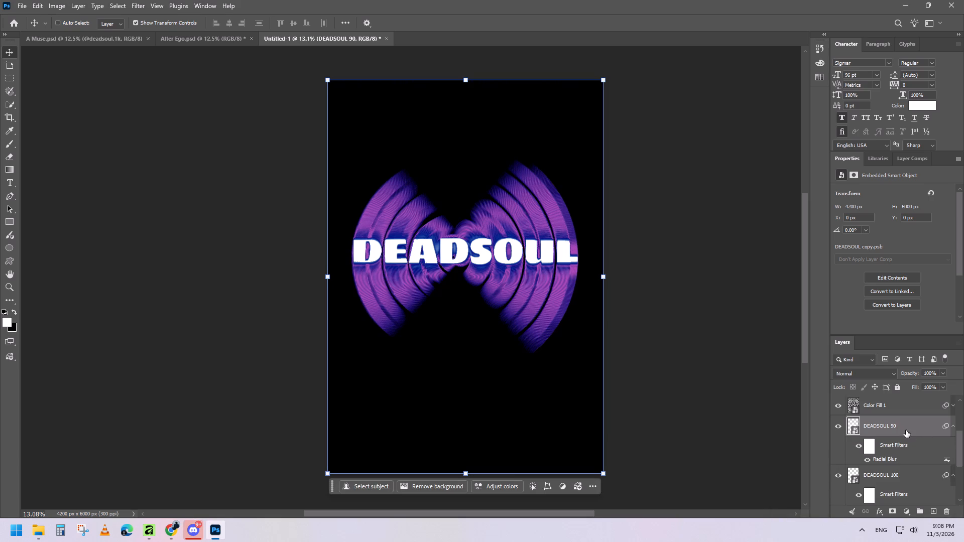
key("ctrl+j")
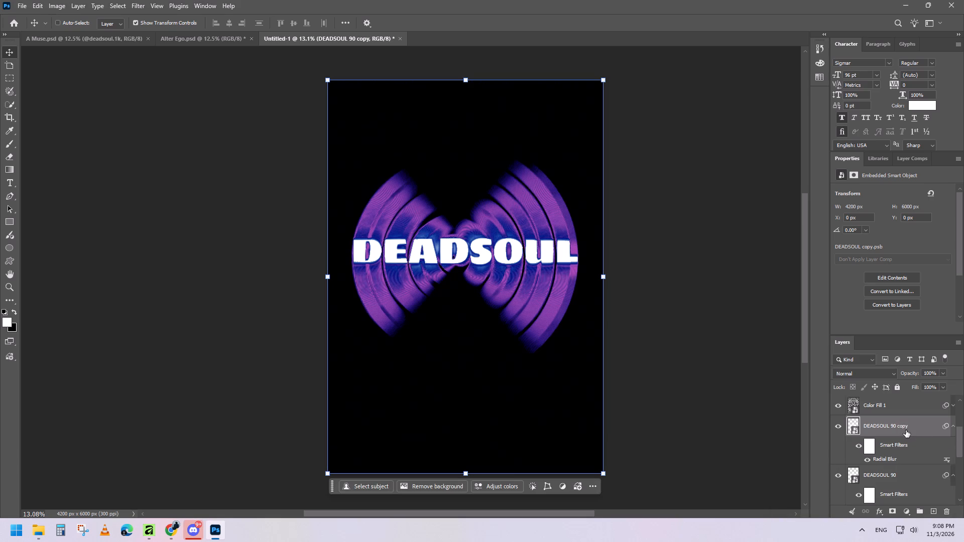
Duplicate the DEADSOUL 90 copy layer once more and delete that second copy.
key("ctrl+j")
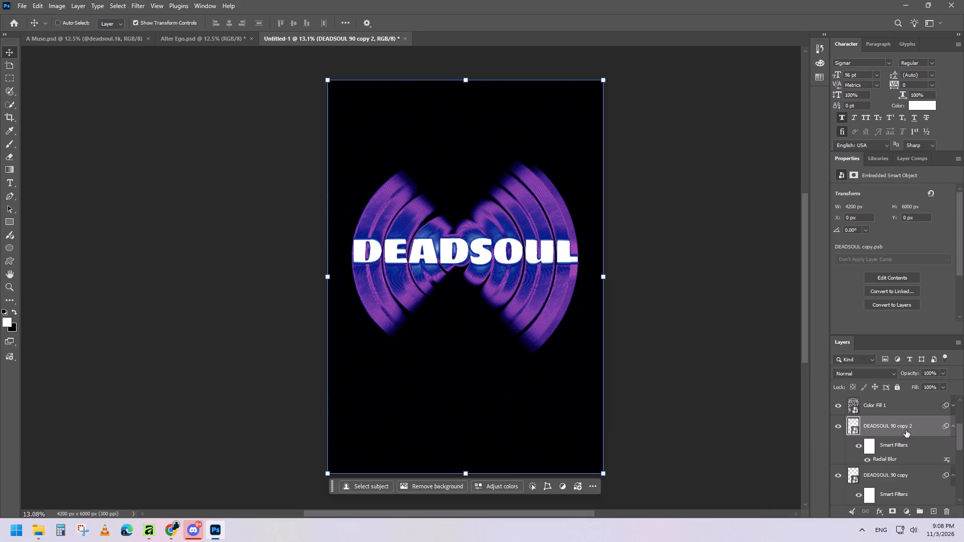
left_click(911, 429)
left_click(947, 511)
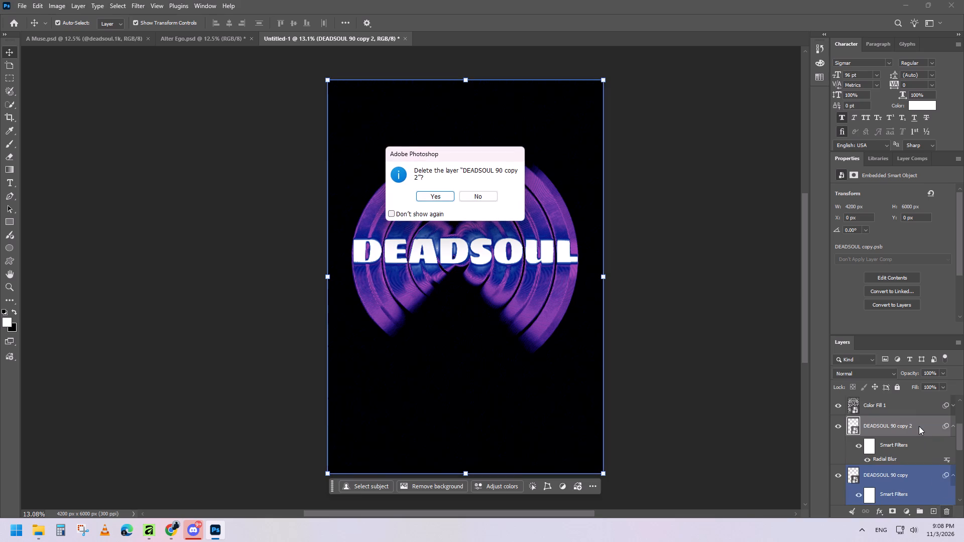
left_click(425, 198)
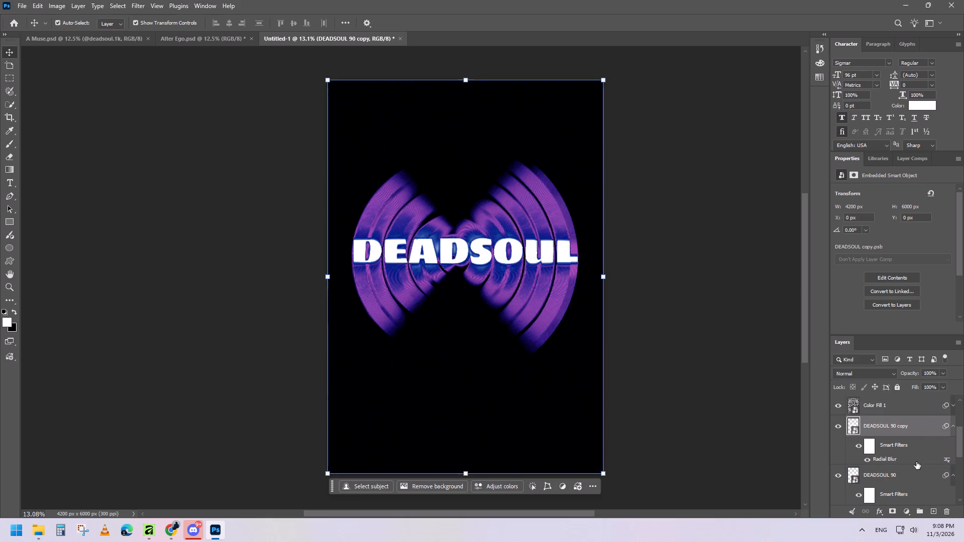
Set the Radial Blur amount of the DEADSOUL 90 copy layer to 75 and apply the filter.
double_click(887, 458)
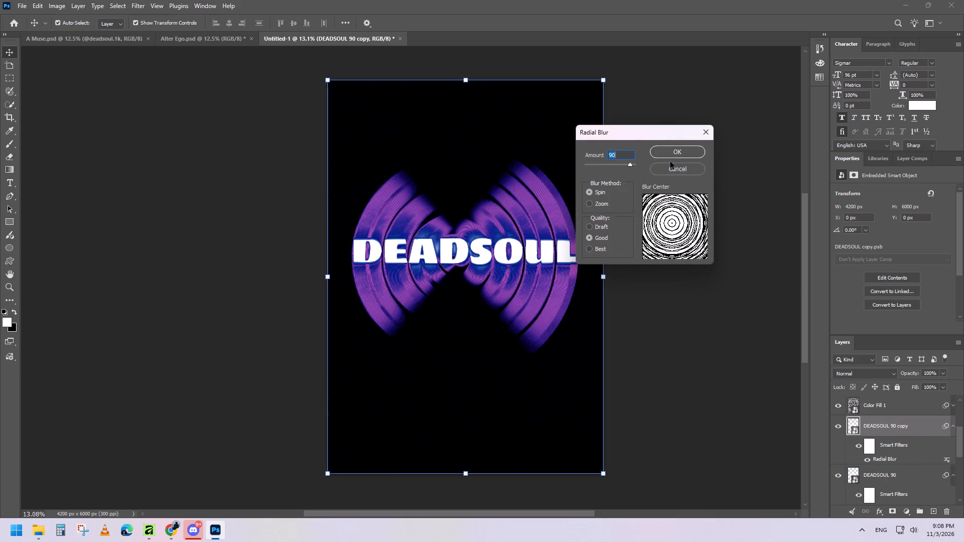
key("BackSpace")
key("BackSpace")
type("75")
left_click(683, 153)
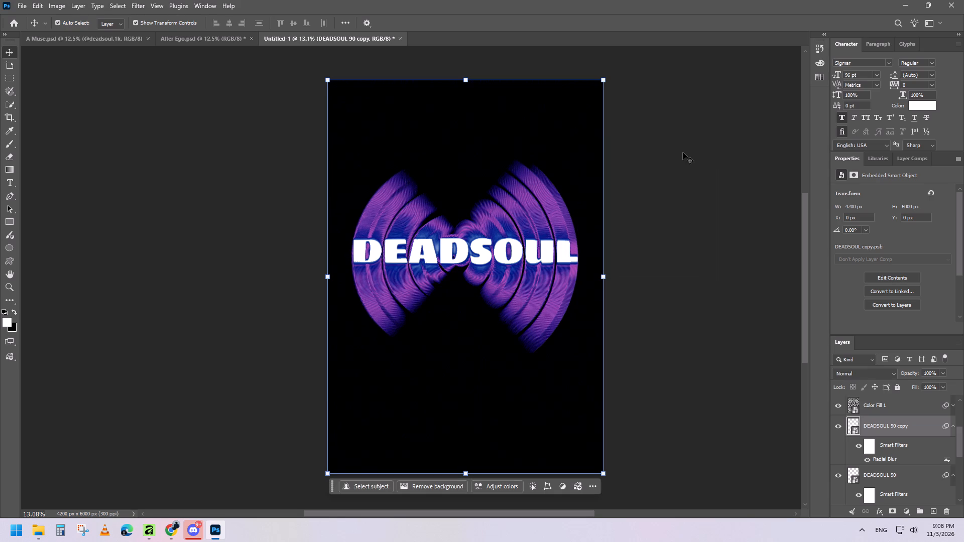
Rename the DEADSOUL 90 copy layer as DEADSOUL 75.
double_click(901, 427)
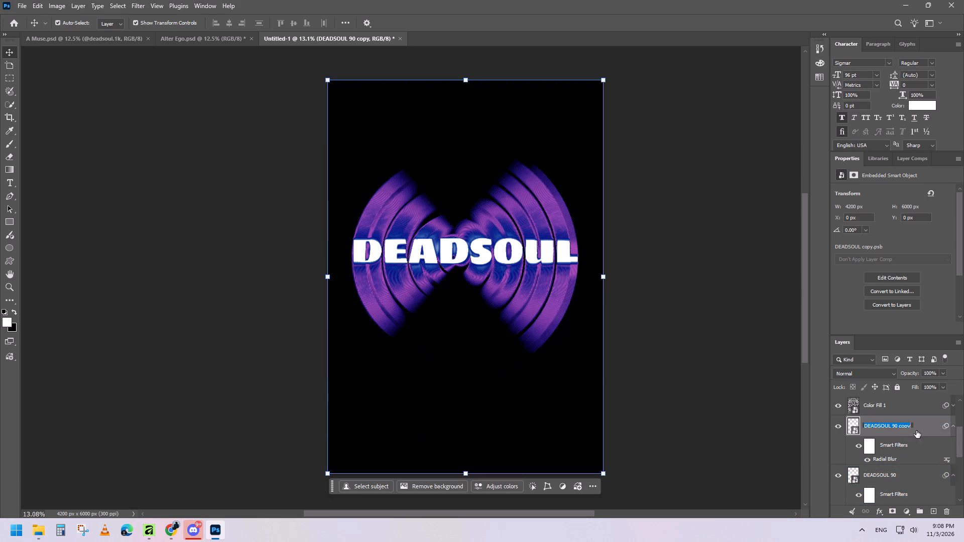
key("BackSpace")
key("BackSpace")
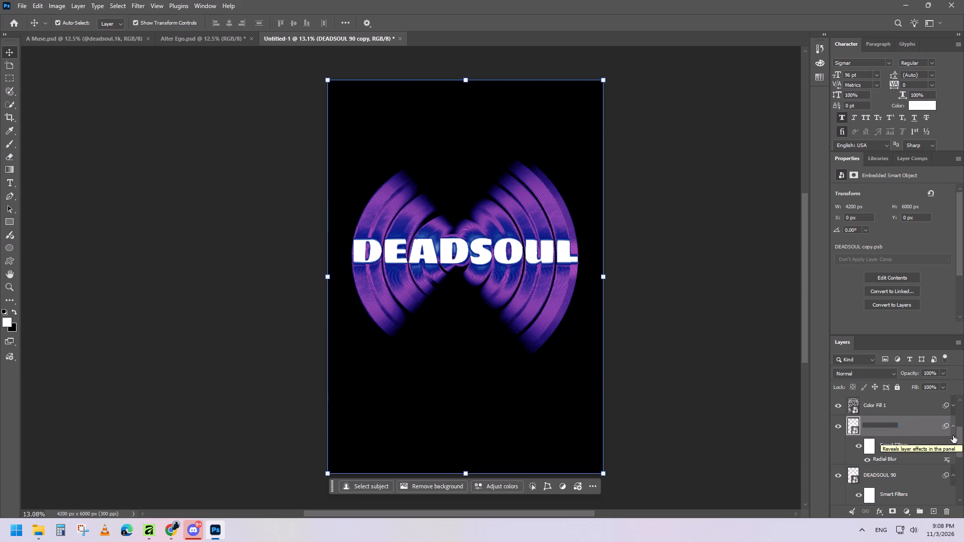
key("ctrl+z")
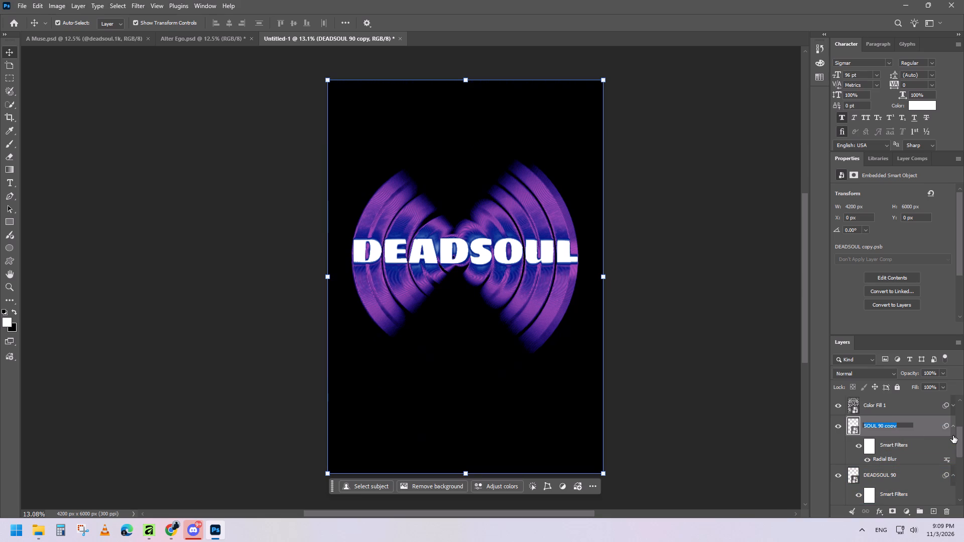
key("Right")
key("BackSpace")
key("BackSpace")
key("BackSpace")
key("BackSpace")
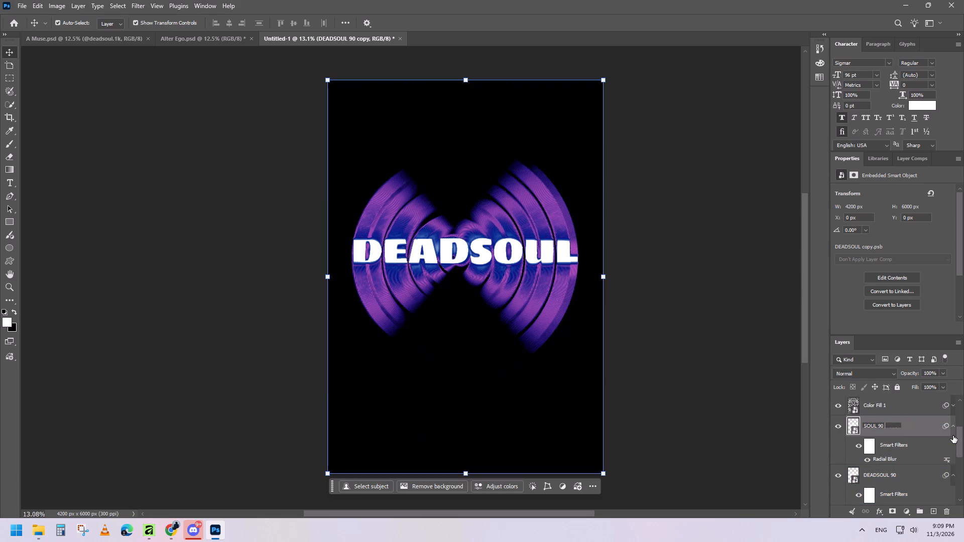
type("75")
key("Left")
key("Left")
key("Left")
key("Left")
key("Left")
key("Left")
key("Left")
key("Left")
key("Left")
key("Left")
key("Left")
key("Left")
key("Left")
key("Left")
key("Left")
key("Left")
key("Left")
key("Left")
key("Left")
key("Left")
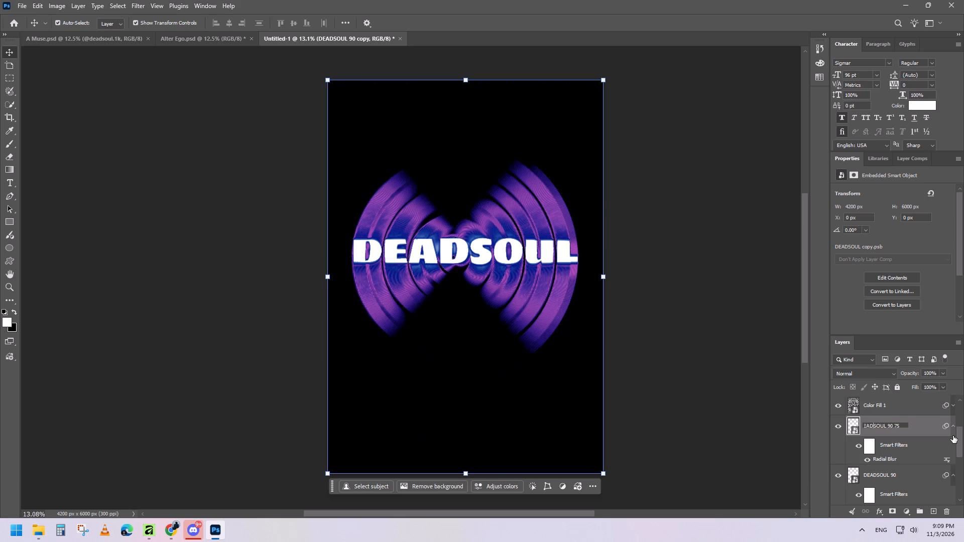
key("Right")
key("Right")
key("Right")
key("Right")
key("Right")
key("Right")
key("Right")
key("Right")
key("Right")
key("Right")
key("Right")
key("Right")
key("BackSpace")
key("BackSpace")
key("BackSpace")
key("Return")
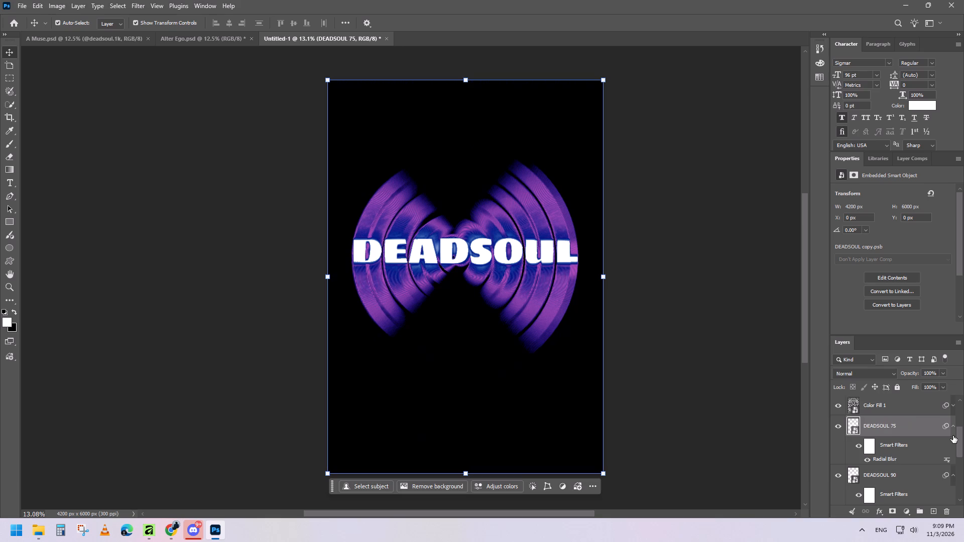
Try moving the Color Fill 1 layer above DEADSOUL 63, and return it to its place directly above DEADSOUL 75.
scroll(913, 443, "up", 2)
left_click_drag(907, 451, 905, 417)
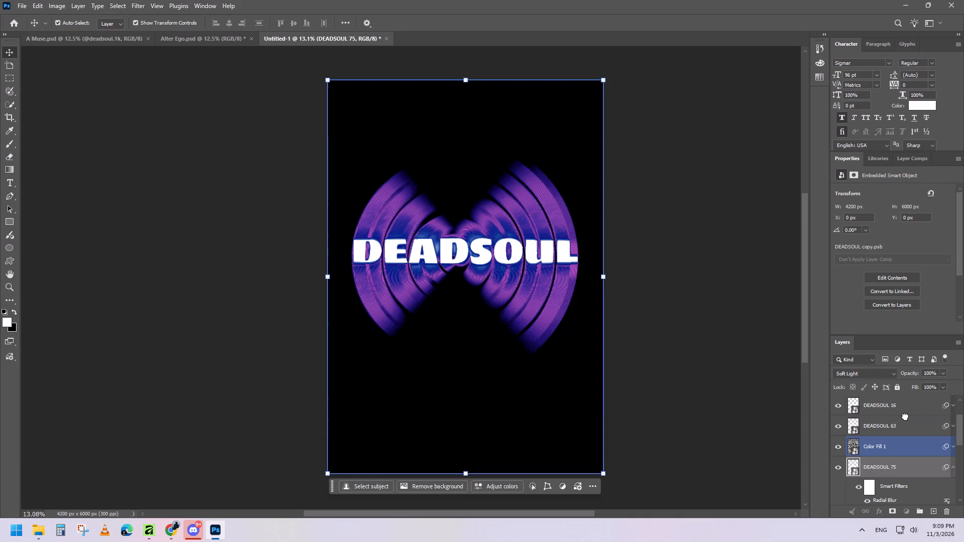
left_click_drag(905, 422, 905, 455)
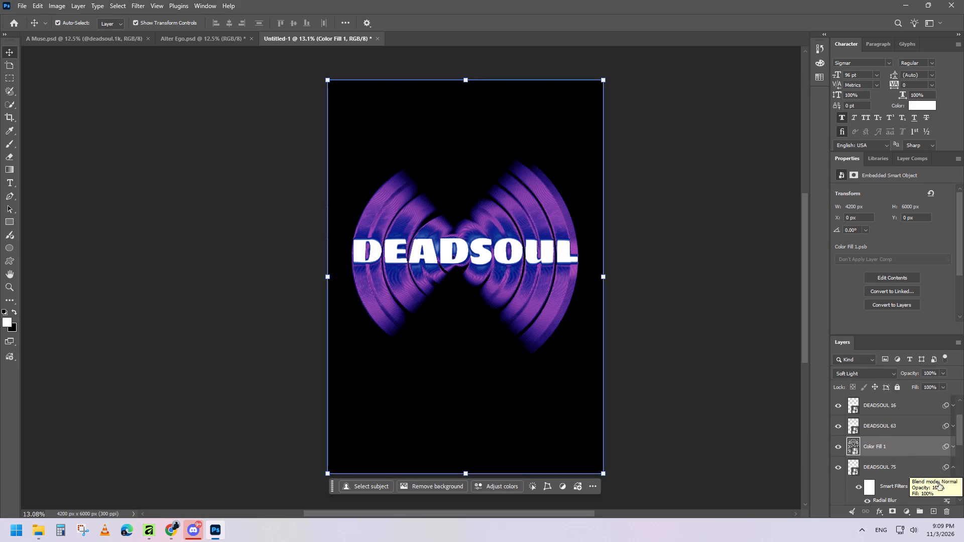
Add a Solid Color fill layer above the Gradient Map 1 layer.
scroll(911, 459, "up", 8)
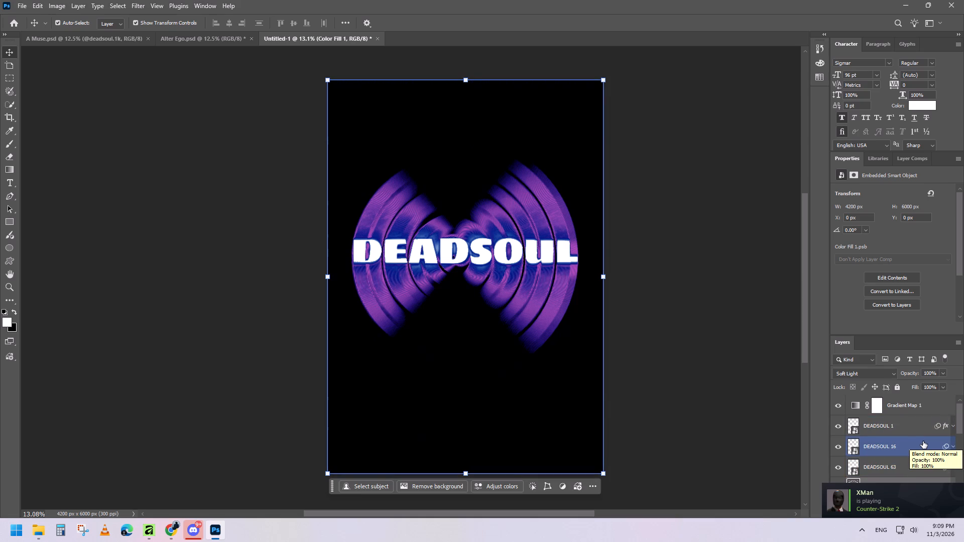
scroll(919, 461, "down", 8)
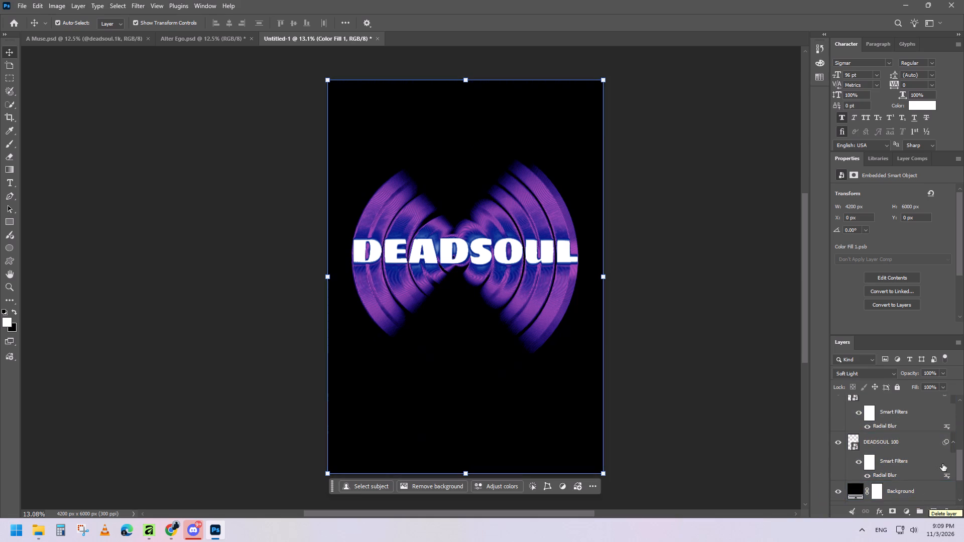
scroll(933, 462, "down", 2)
scroll(912, 444, "up", 13)
left_click(931, 412)
scroll(893, 490, "down", 2)
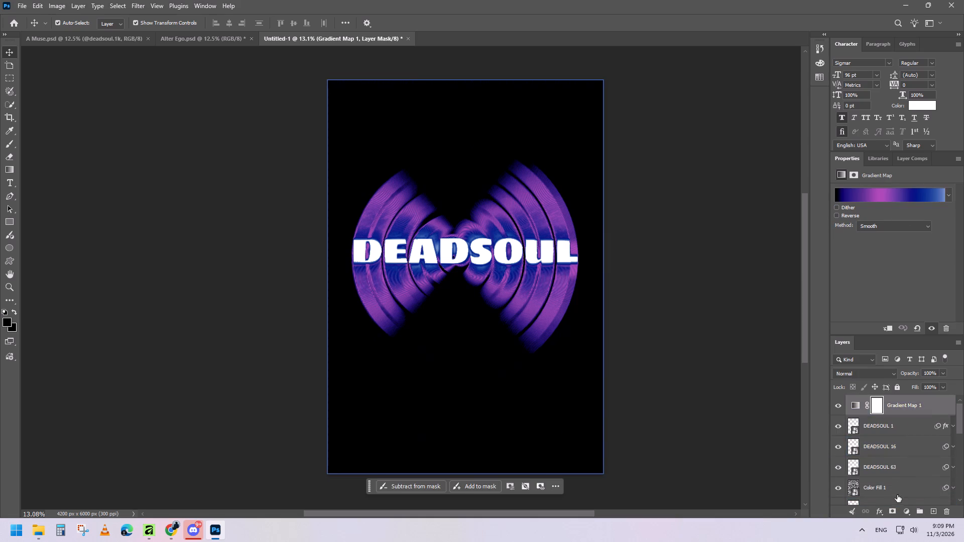
scroll(897, 495, "down", 6)
left_click(909, 513)
left_click(909, 491)
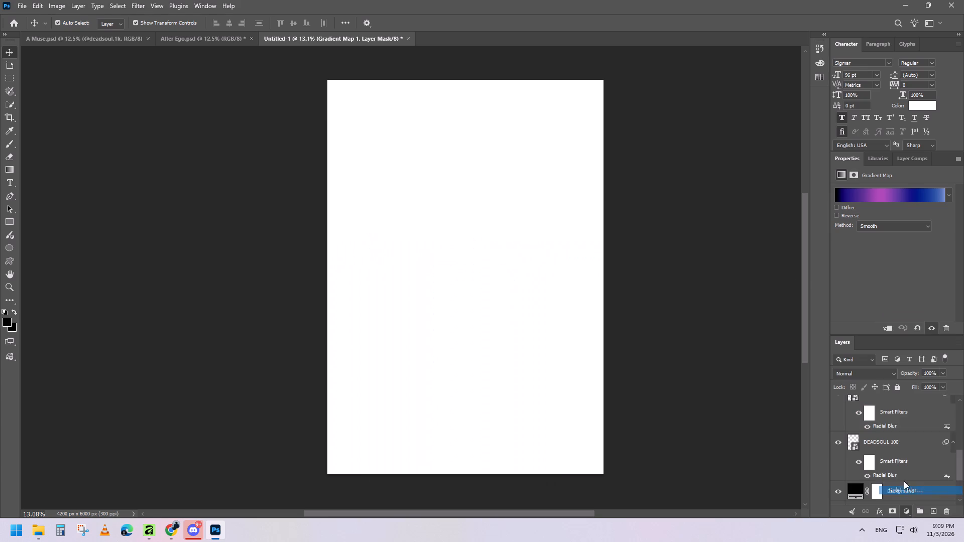
scroll(895, 459, "up", 14)
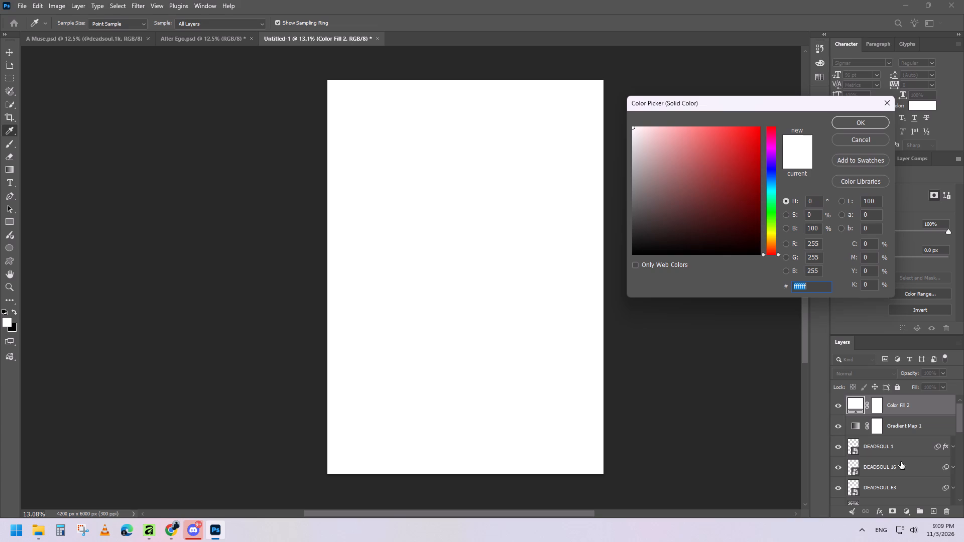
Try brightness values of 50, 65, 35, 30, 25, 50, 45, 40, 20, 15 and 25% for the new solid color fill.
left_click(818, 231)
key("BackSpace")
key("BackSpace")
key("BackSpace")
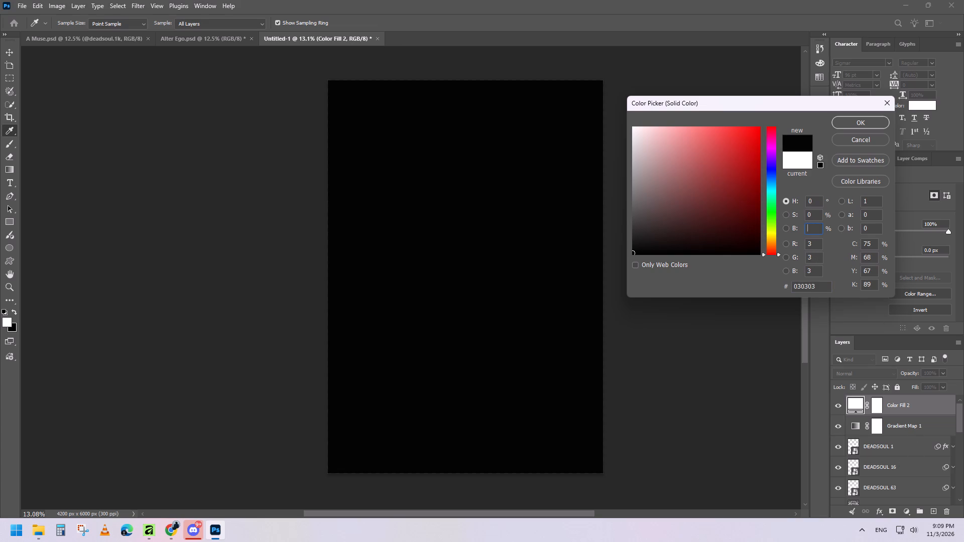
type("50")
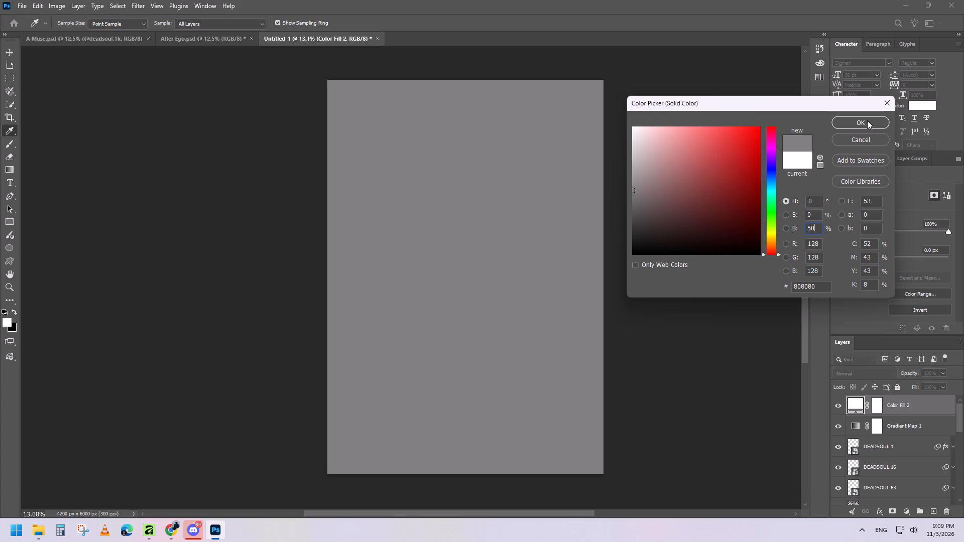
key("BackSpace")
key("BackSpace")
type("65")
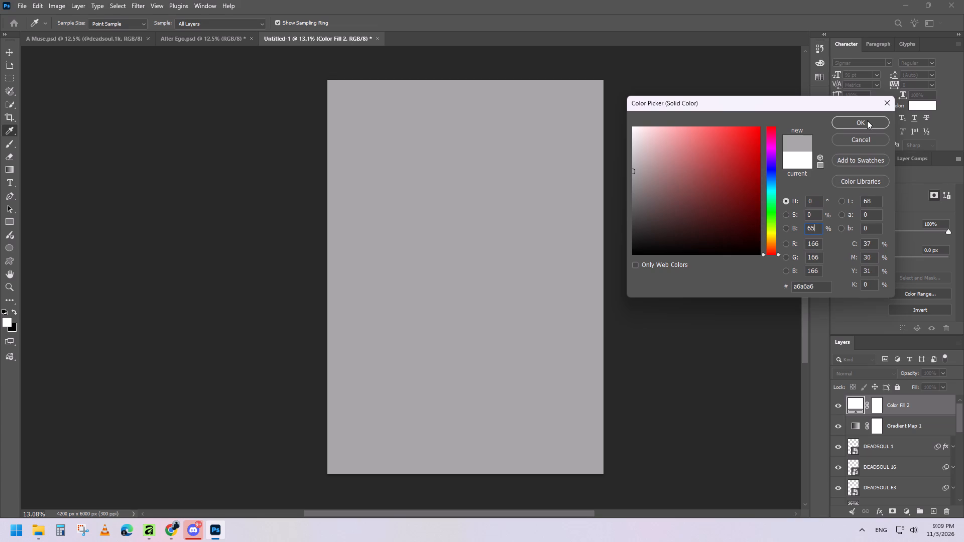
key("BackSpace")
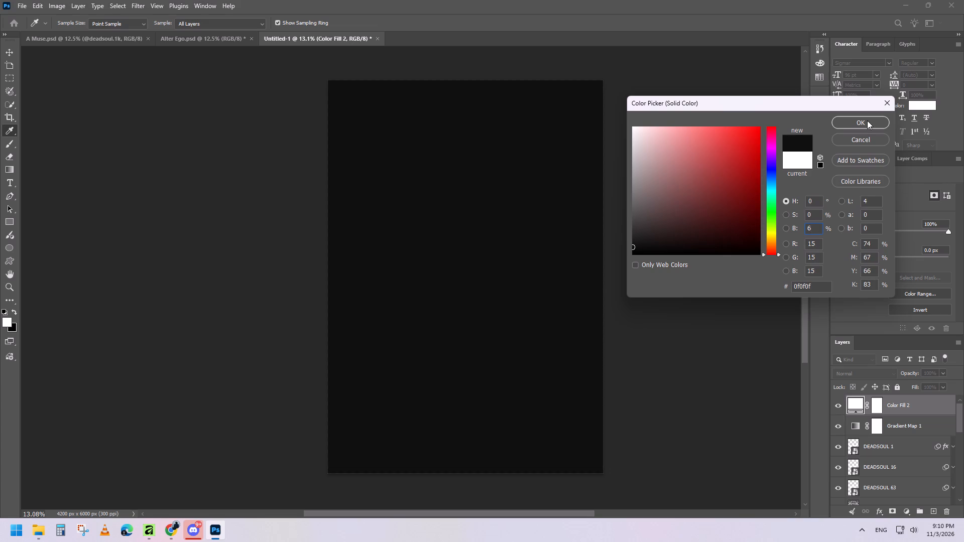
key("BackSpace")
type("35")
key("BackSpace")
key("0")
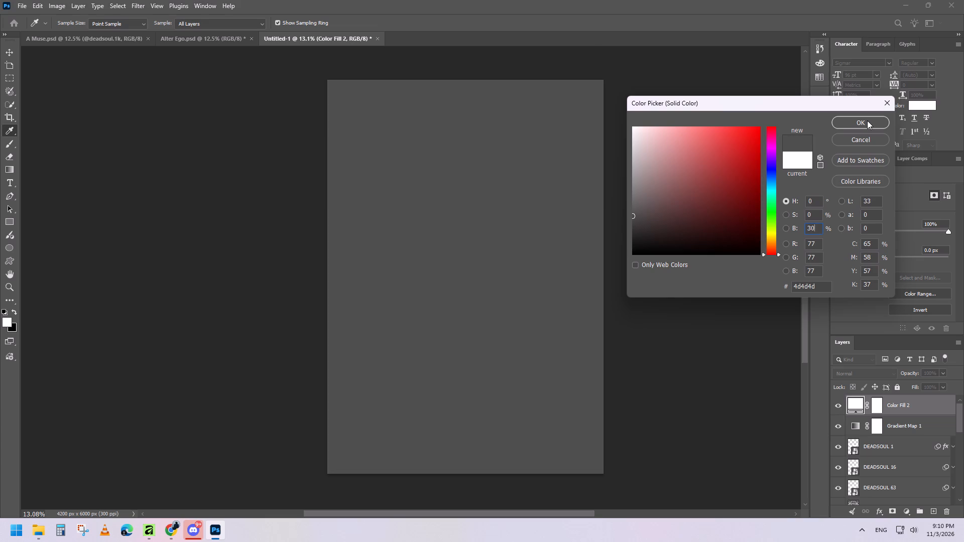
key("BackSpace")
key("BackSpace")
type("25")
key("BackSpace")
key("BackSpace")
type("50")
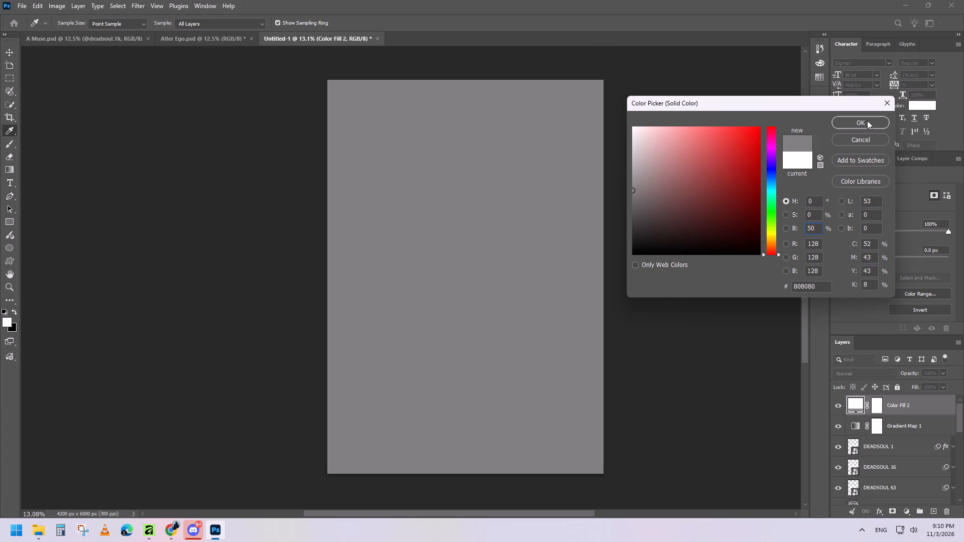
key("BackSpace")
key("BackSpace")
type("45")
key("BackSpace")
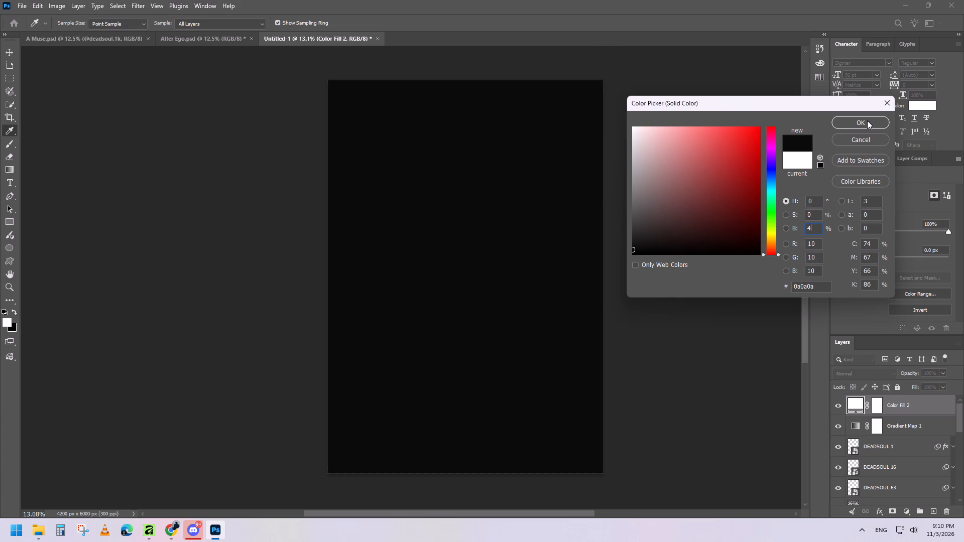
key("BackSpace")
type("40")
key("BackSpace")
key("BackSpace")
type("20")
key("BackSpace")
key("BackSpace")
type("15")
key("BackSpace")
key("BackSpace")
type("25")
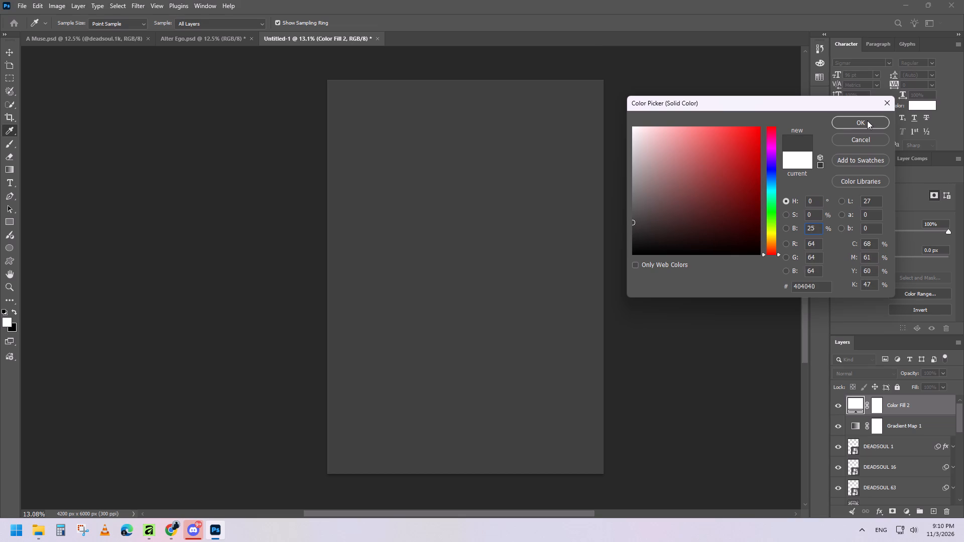
Set the new solid color fill's brightness to 30% and apply the gray.
key("BackSpace")
key("BackSpace")
type("30")
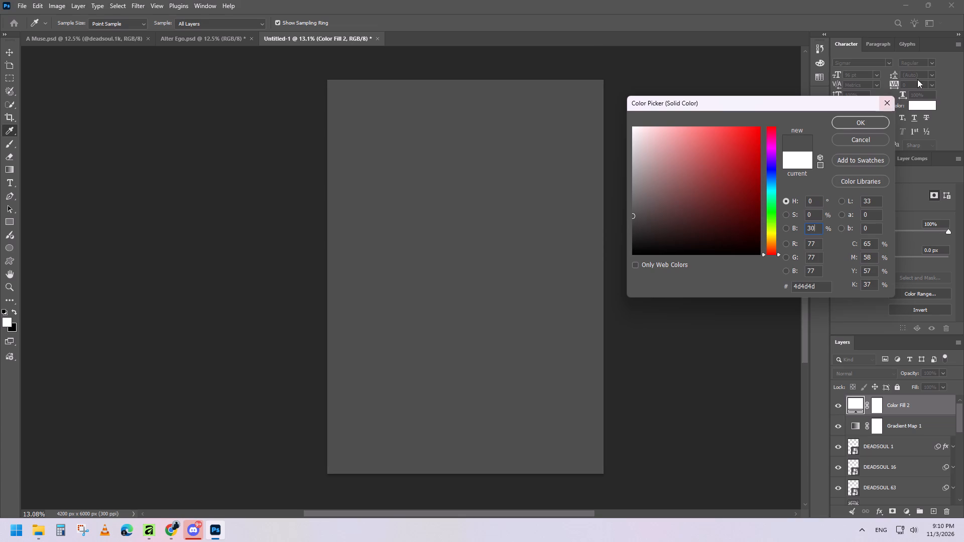
left_click(864, 120)
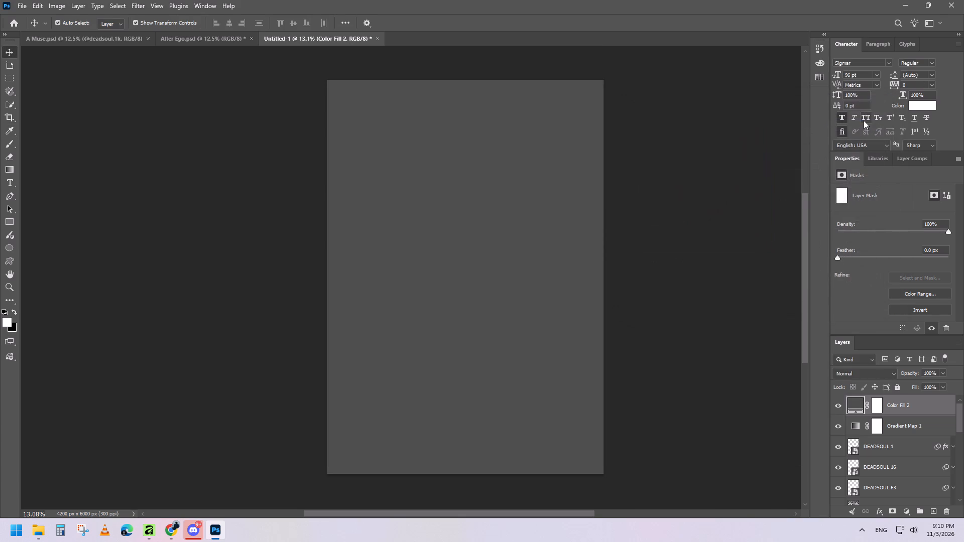
Start the Add Noise filter on the Color Fill 2 layer, converting the layer to a smart object.
left_click(140, 7)
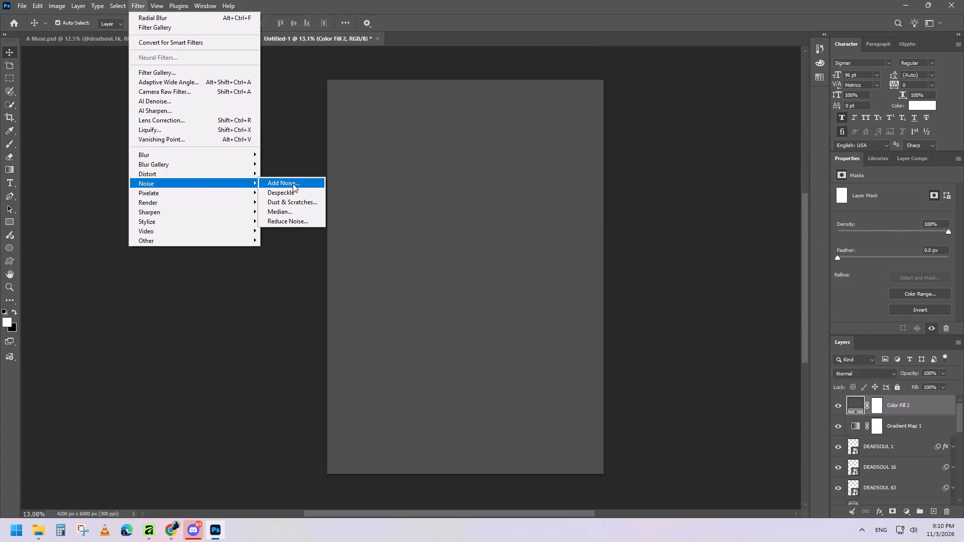
left_click(293, 184)
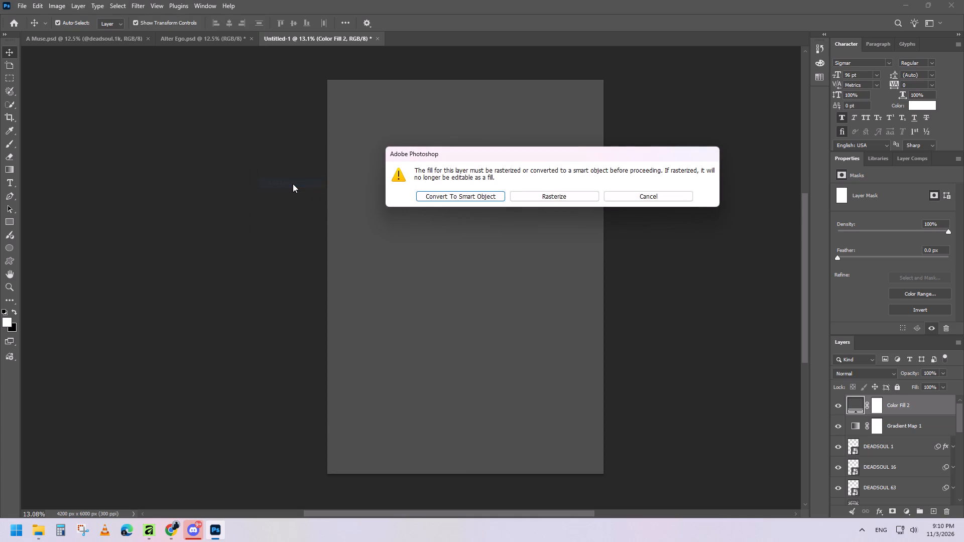
left_click(467, 198)
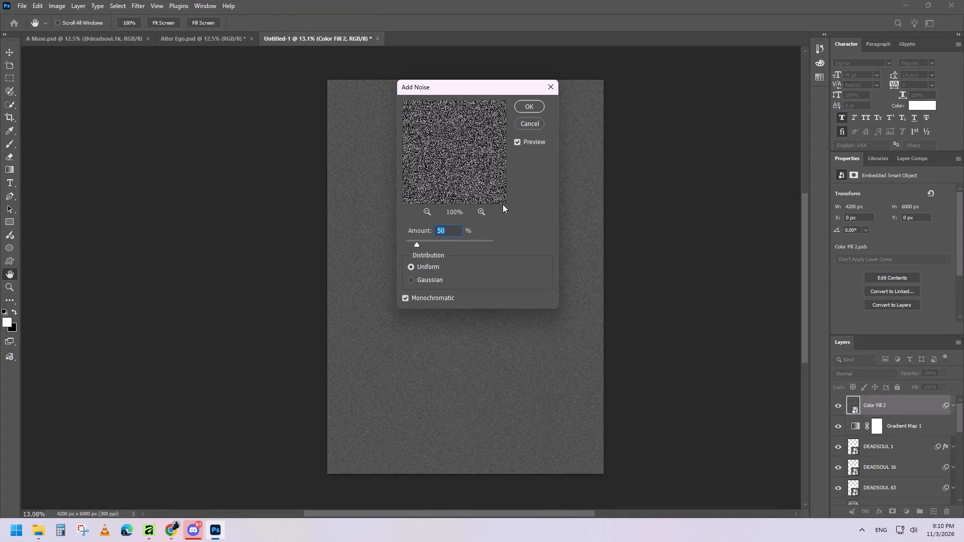
double_click(480, 212)
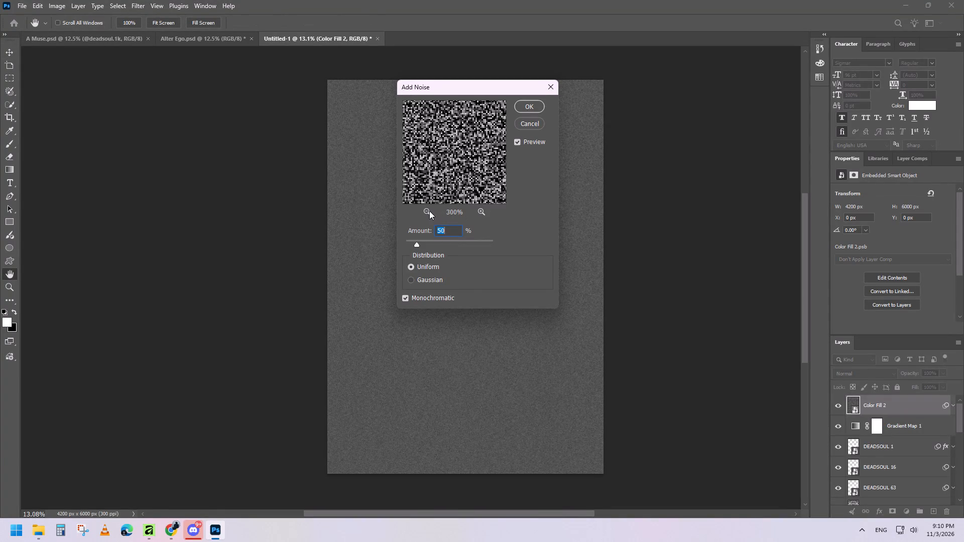
double_click(429, 211)
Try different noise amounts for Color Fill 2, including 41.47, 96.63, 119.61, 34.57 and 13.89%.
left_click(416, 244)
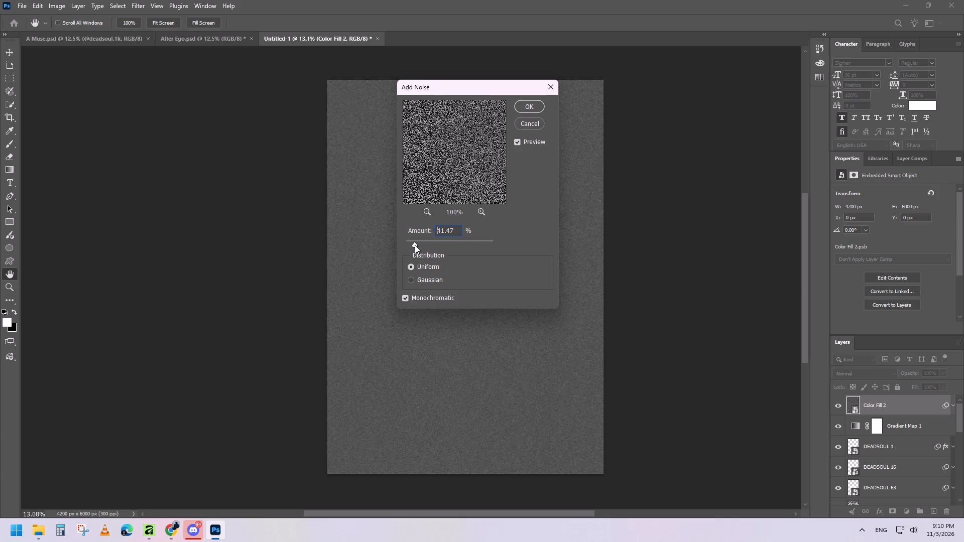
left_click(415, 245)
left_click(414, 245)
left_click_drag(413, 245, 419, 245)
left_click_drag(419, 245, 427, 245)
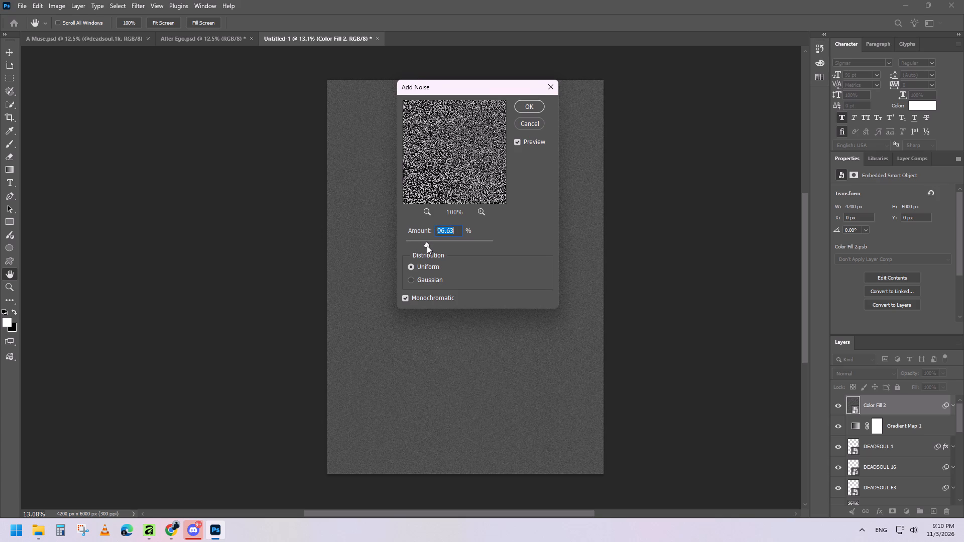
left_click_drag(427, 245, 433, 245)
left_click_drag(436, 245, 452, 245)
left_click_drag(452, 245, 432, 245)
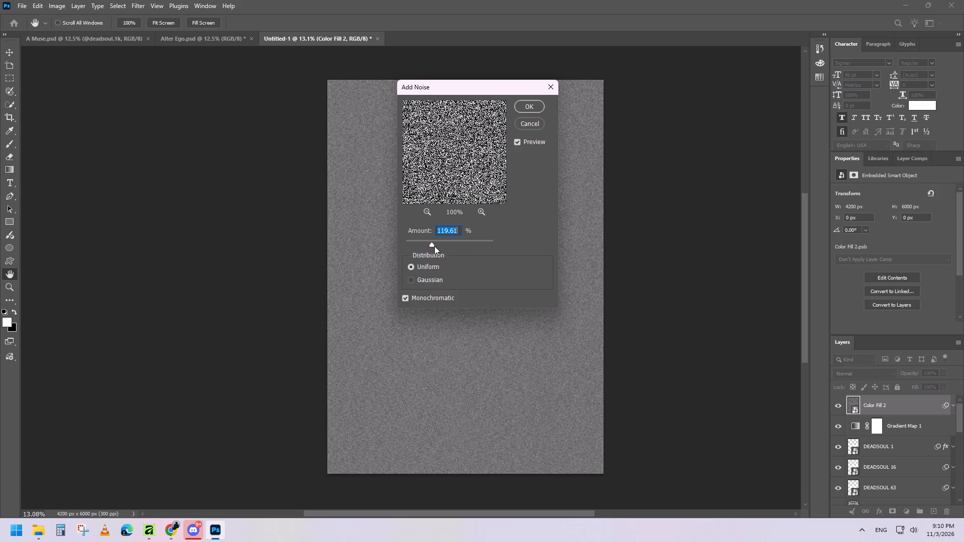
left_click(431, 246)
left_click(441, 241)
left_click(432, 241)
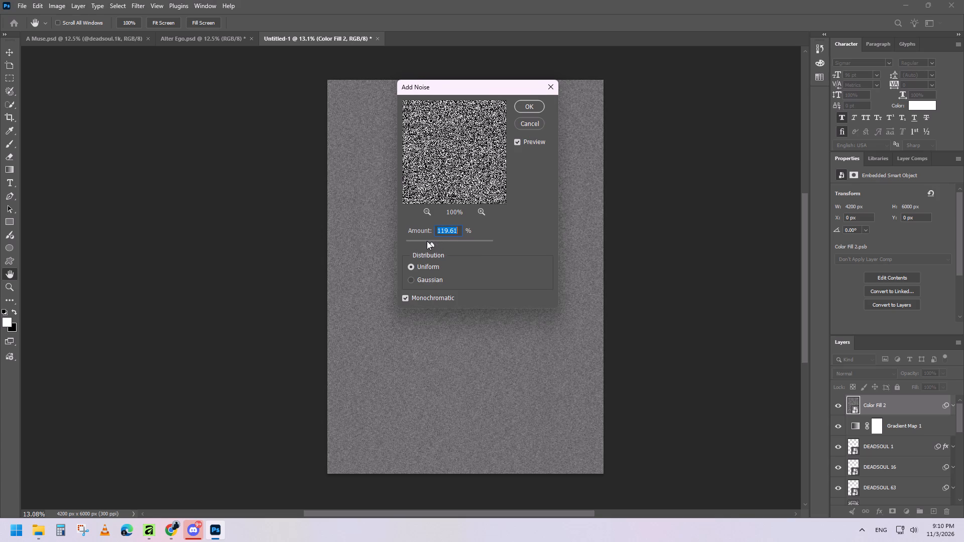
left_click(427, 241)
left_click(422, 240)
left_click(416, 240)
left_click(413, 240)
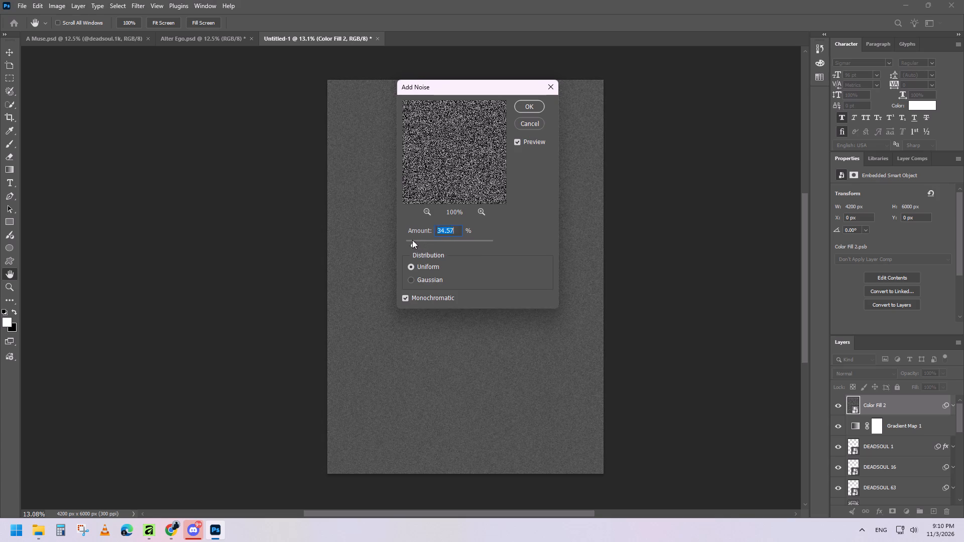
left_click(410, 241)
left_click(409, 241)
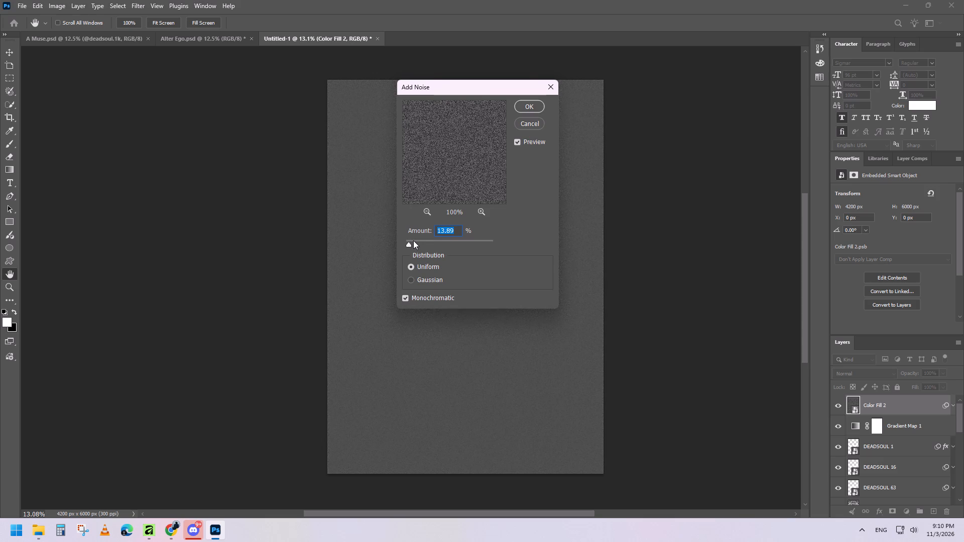
Fine-tune the noise amount to 29.98% and apply the uniform, monochromatic Add Noise filter to Color Fill 2.
left_click(412, 240)
left_click(414, 240)
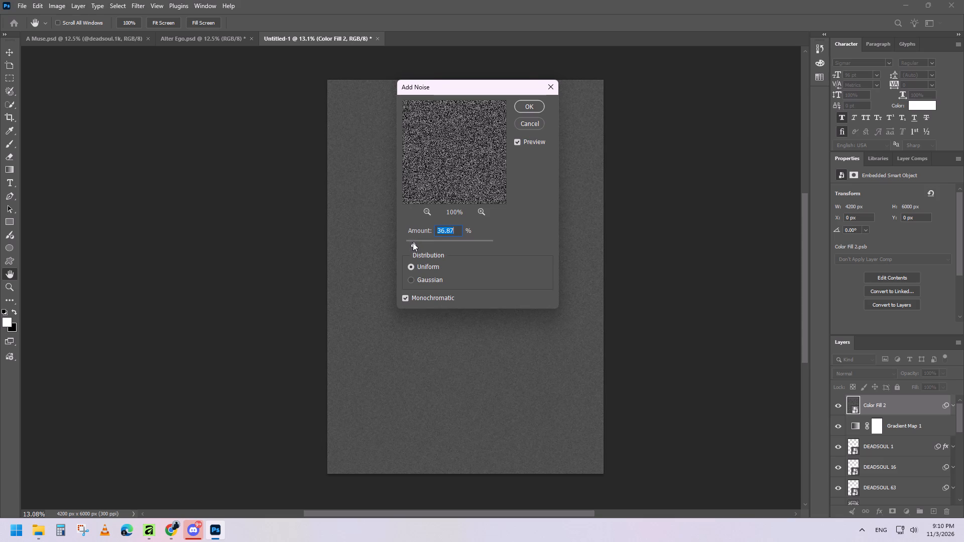
left_click(413, 245)
left_click(413, 245)
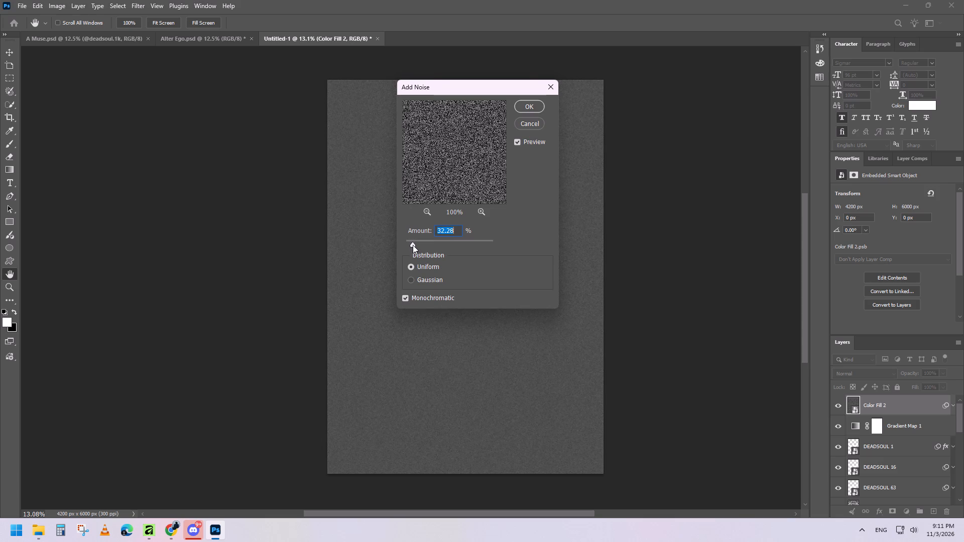
left_click(413, 245)
left_click(412, 245)
left_click(412, 245)
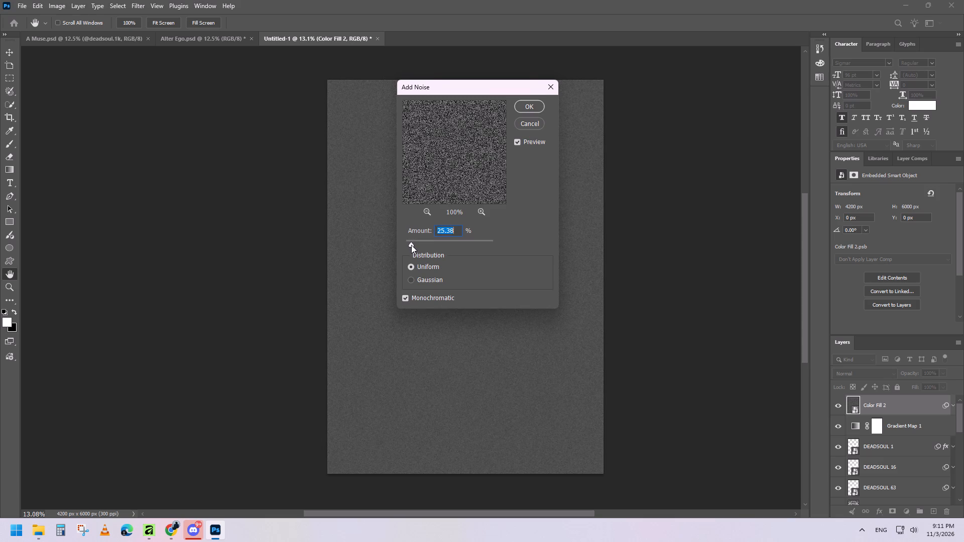
left_click(411, 240)
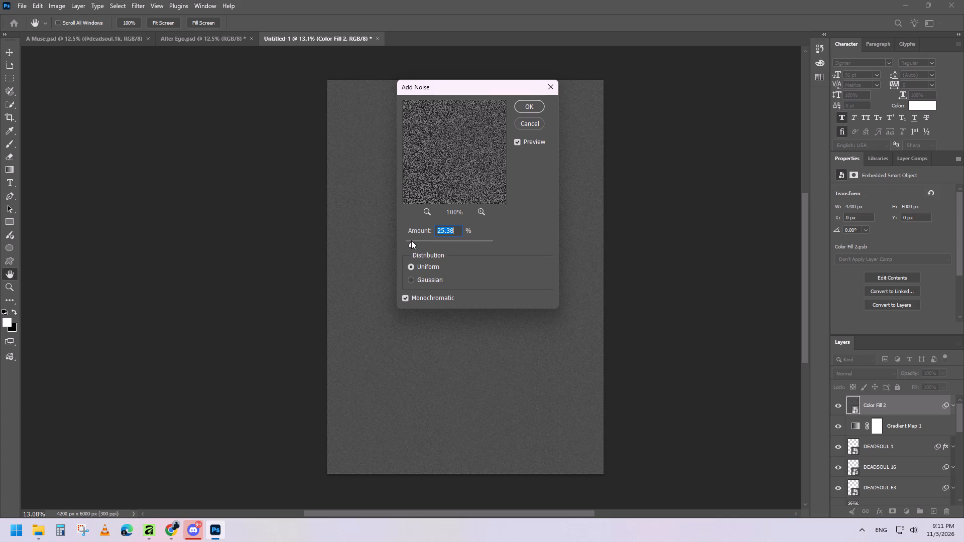
left_click(412, 241)
left_click(527, 105)
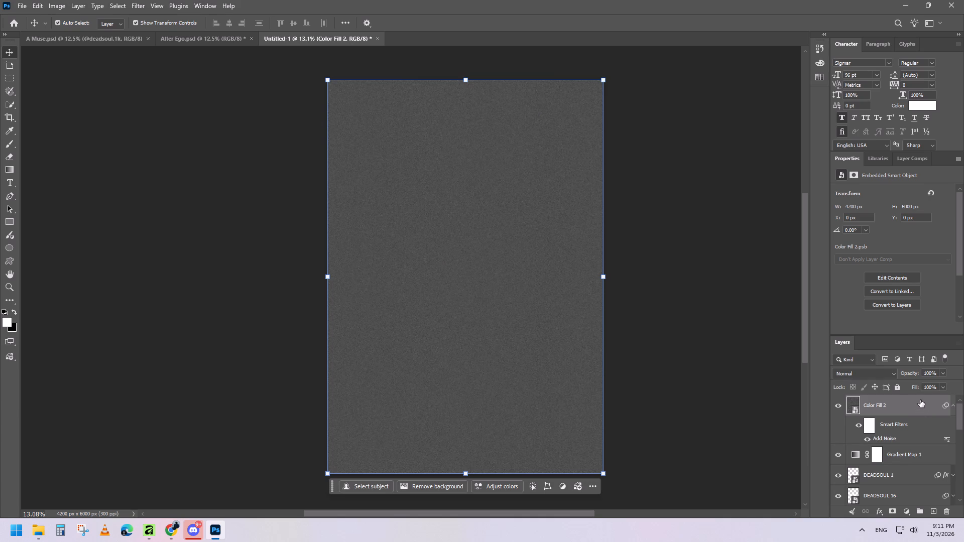
Set the Color Fill 2 layer's blend mode to Soft Light.
left_click(869, 370)
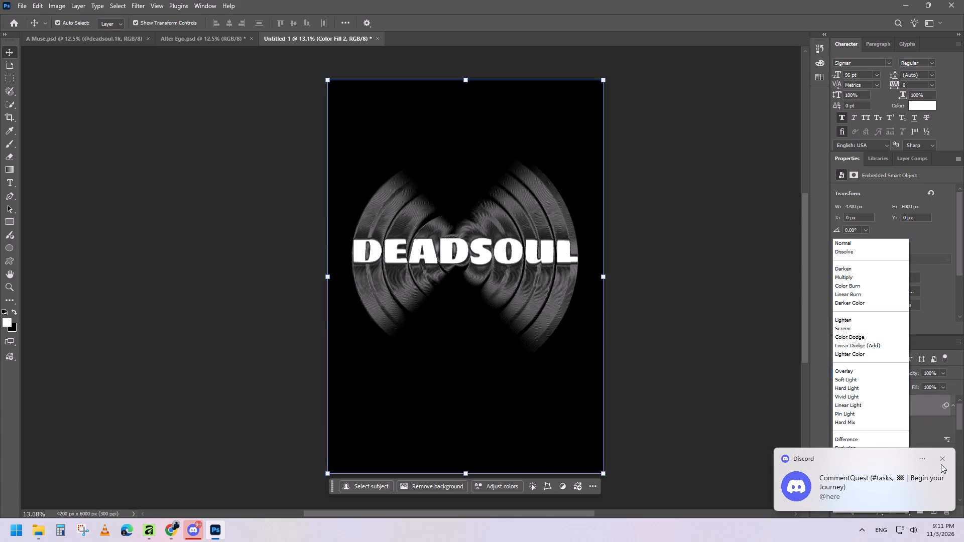
left_click(941, 460)
left_click(871, 374)
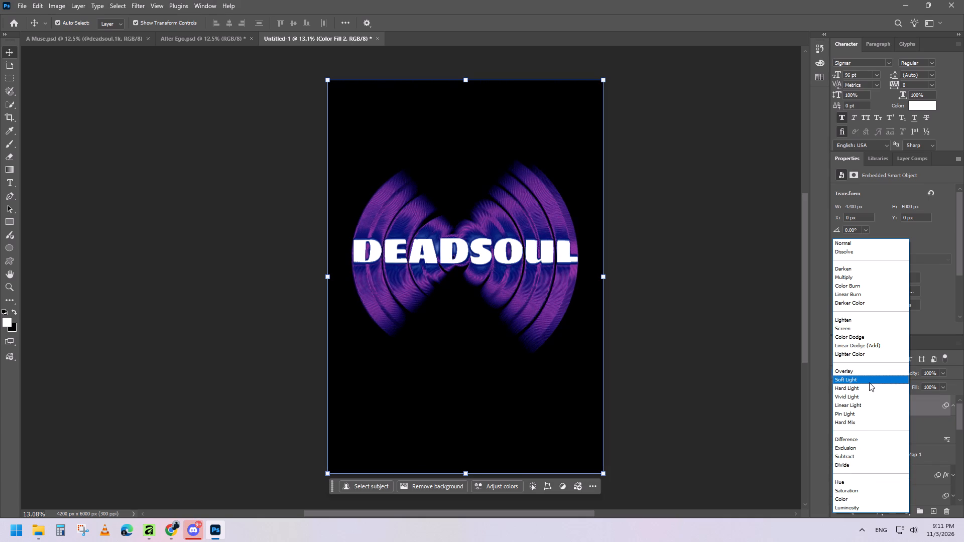
left_click(869, 380)
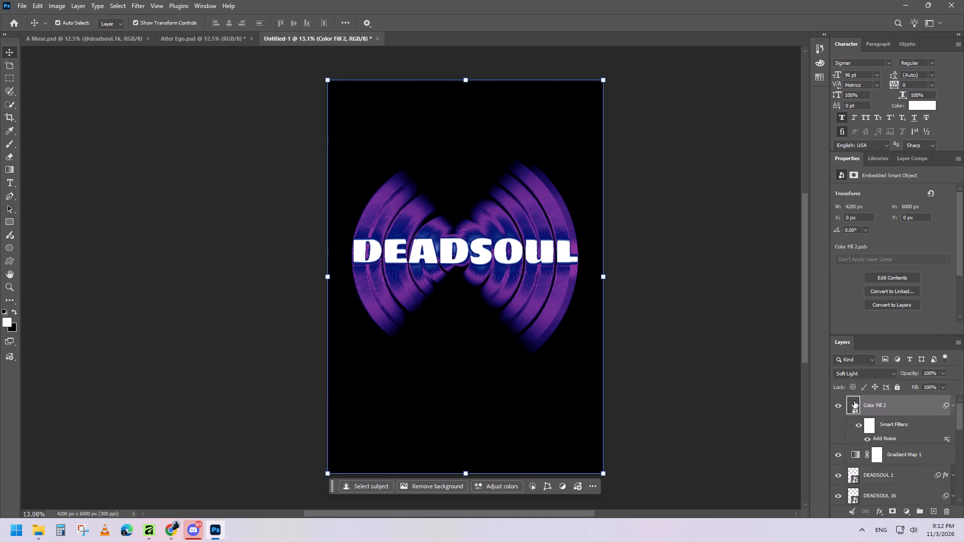
Add a black Solid Color fill layer above Color Fill 2.
left_click(907, 512)
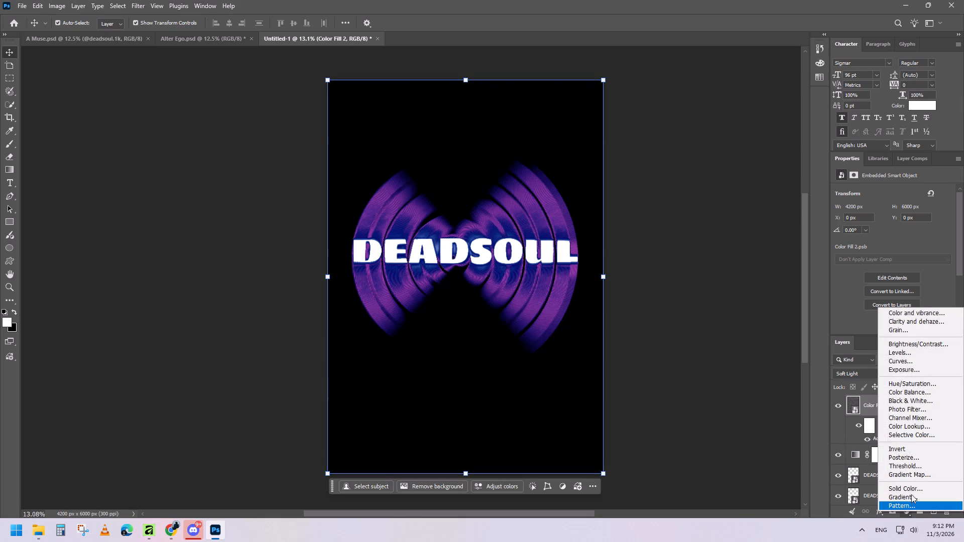
left_click(913, 490)
left_click_drag(637, 245, 632, 252)
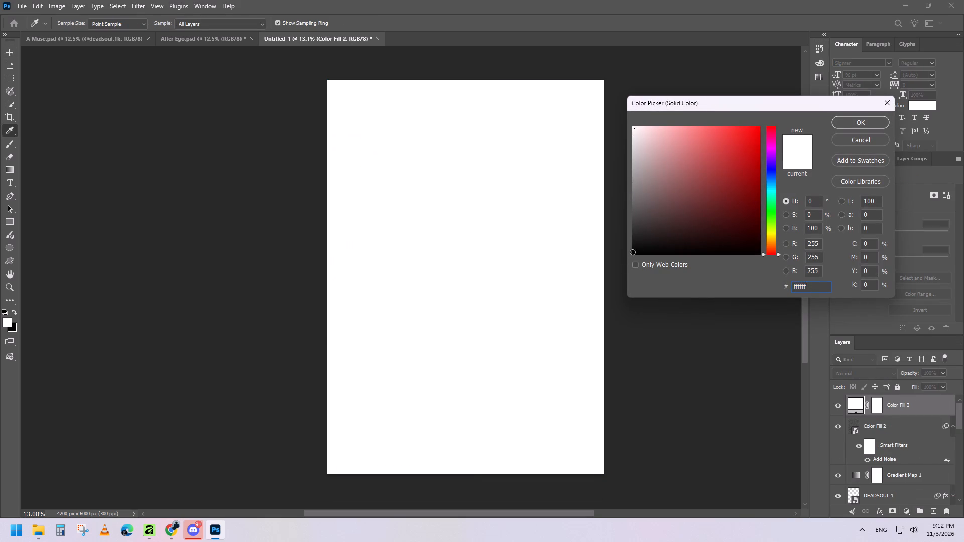
left_click_drag(632, 252, 610, 287)
left_click(868, 121)
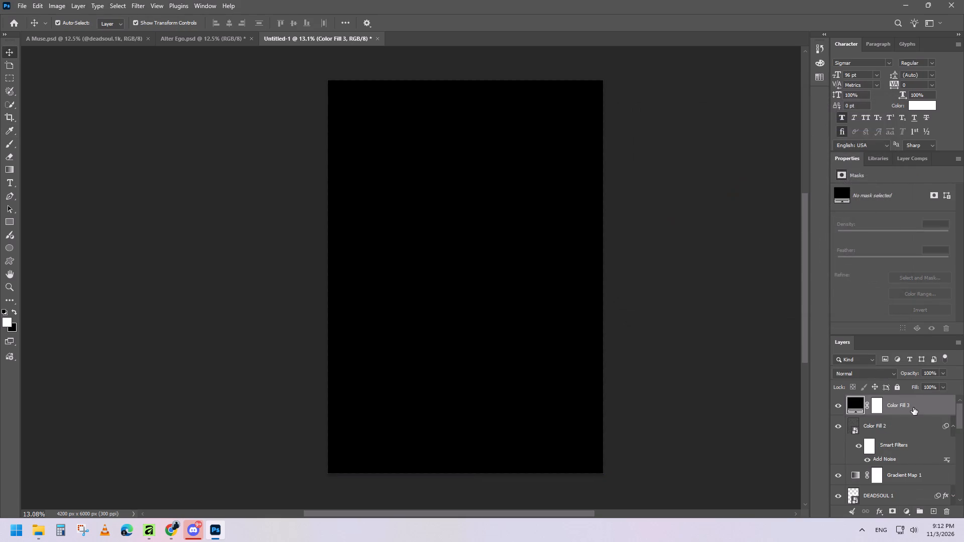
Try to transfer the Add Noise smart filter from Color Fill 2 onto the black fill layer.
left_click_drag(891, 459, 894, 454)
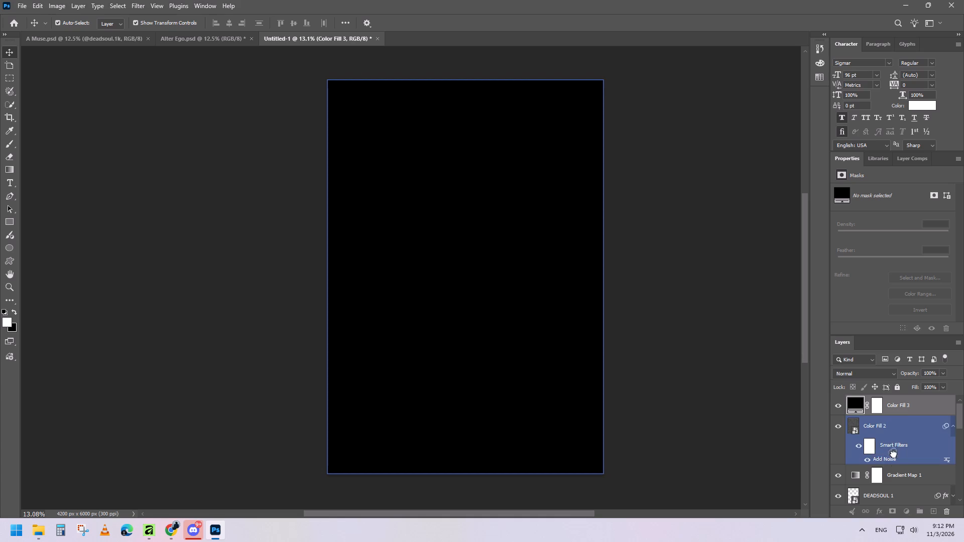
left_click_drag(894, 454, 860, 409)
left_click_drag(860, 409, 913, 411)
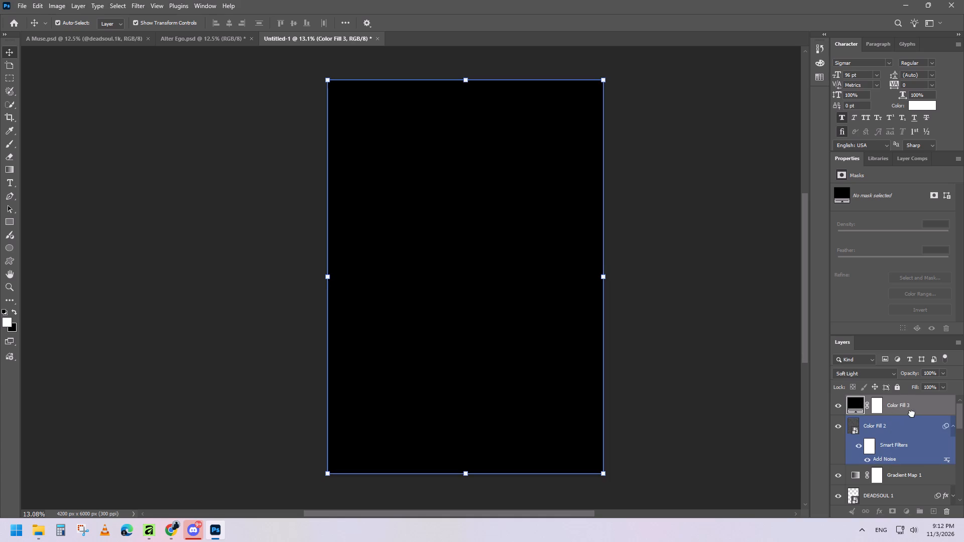
Convert the black Color Fill 3 layer to a smart object.
left_click(856, 407)
right_click(858, 407)
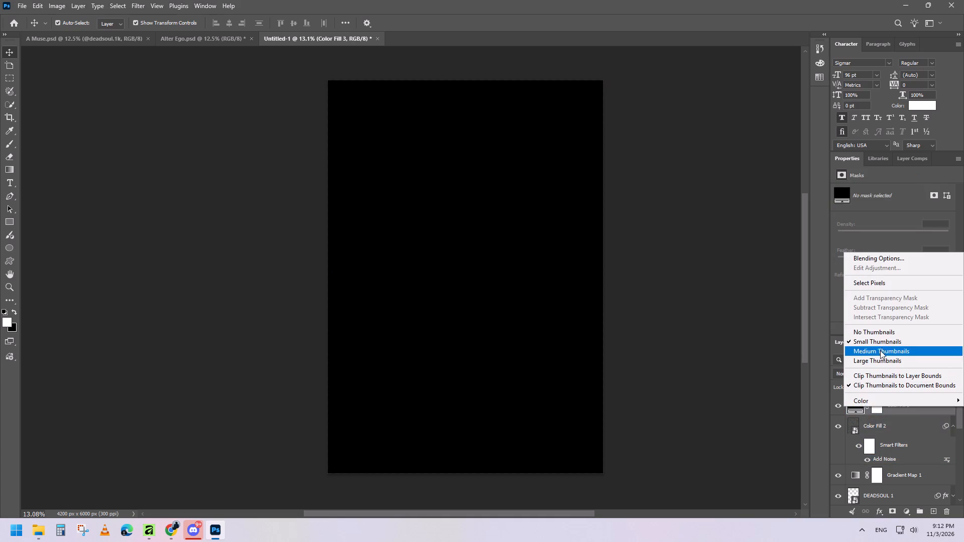
left_click(776, 385)
left_click(856, 402)
right_click(858, 402)
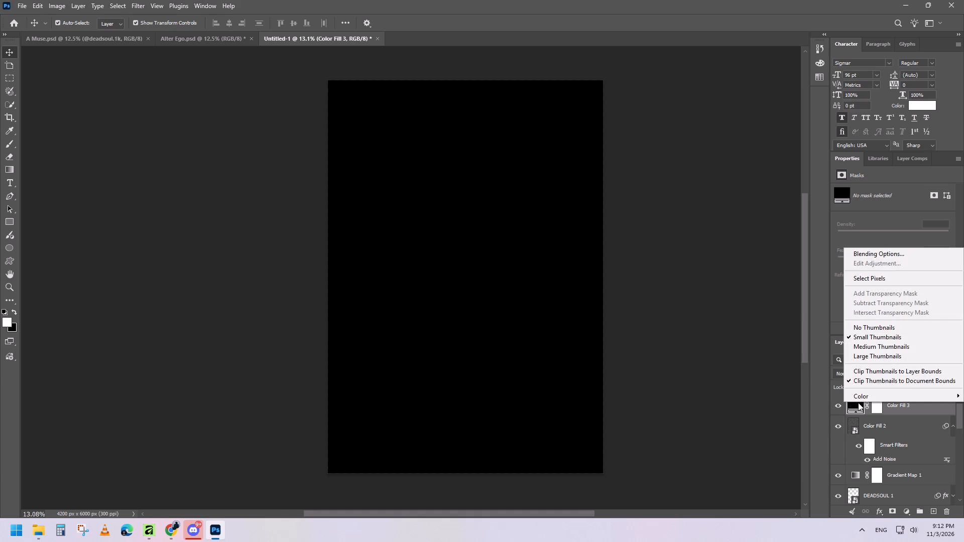
right_click(904, 407)
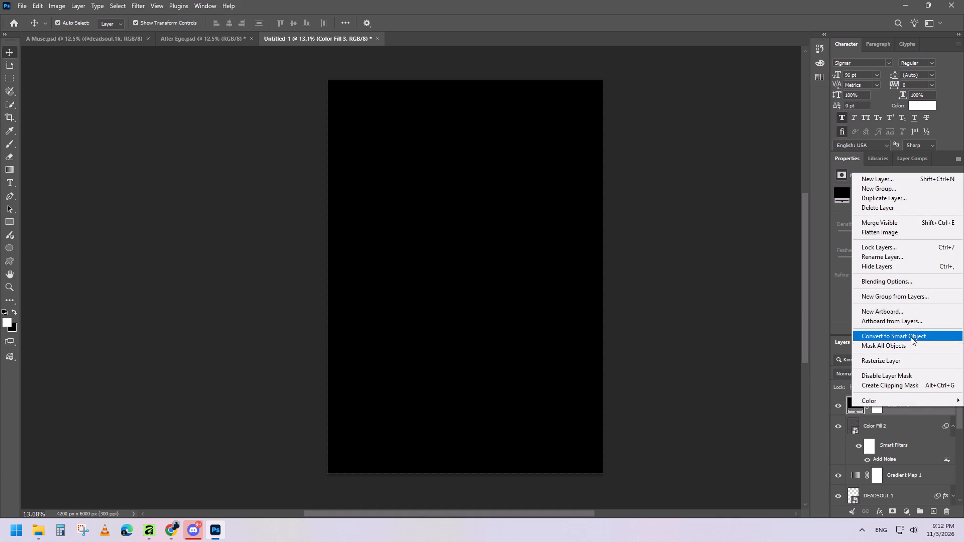
left_click(911, 337)
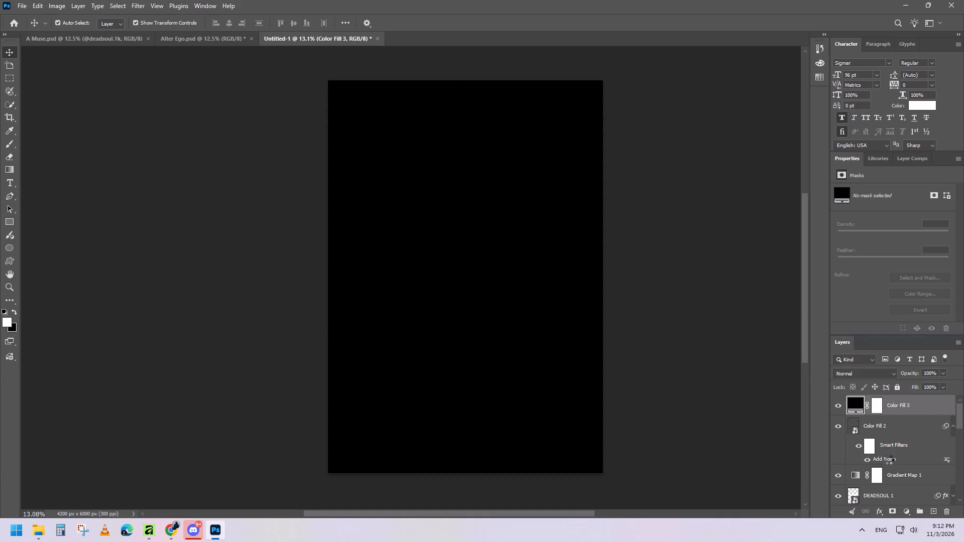
Copy Color Fill 2's Add Noise smart filter onto Color Fill 3, and move the original filter there as well.
left_click(889, 460)
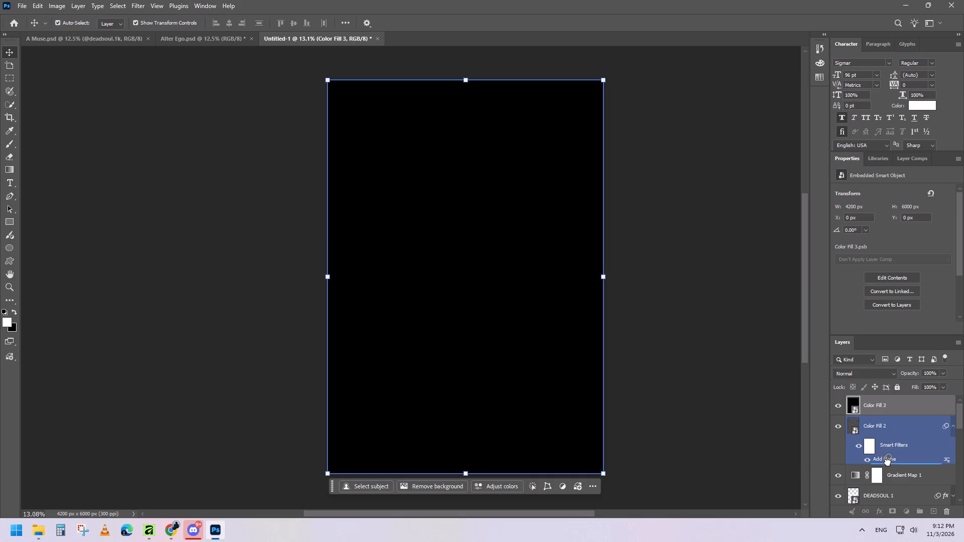
left_click_drag(887, 462, 887, 407, "alt")
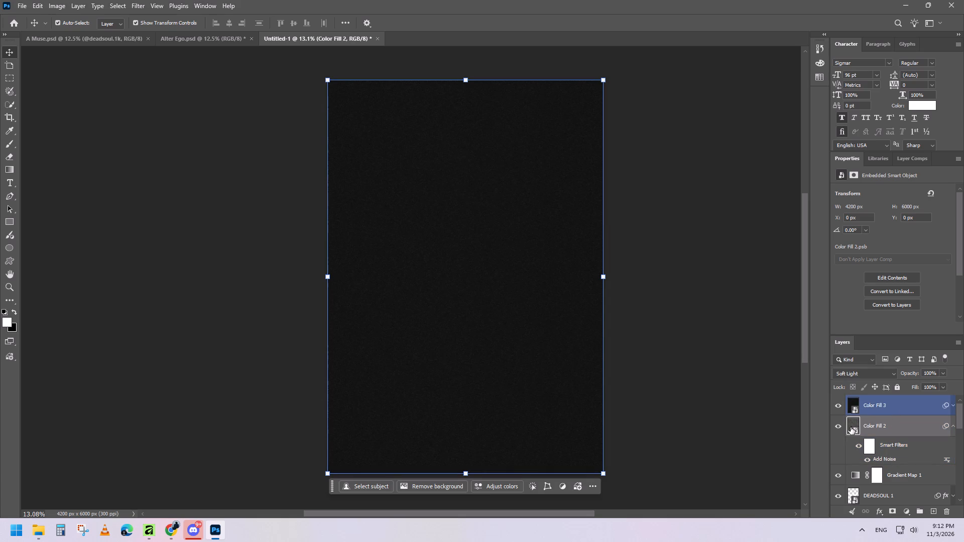
left_click_drag(886, 459, 873, 410)
Hide the Color Fill 2 layer.
scroll(874, 415, "up", 3)
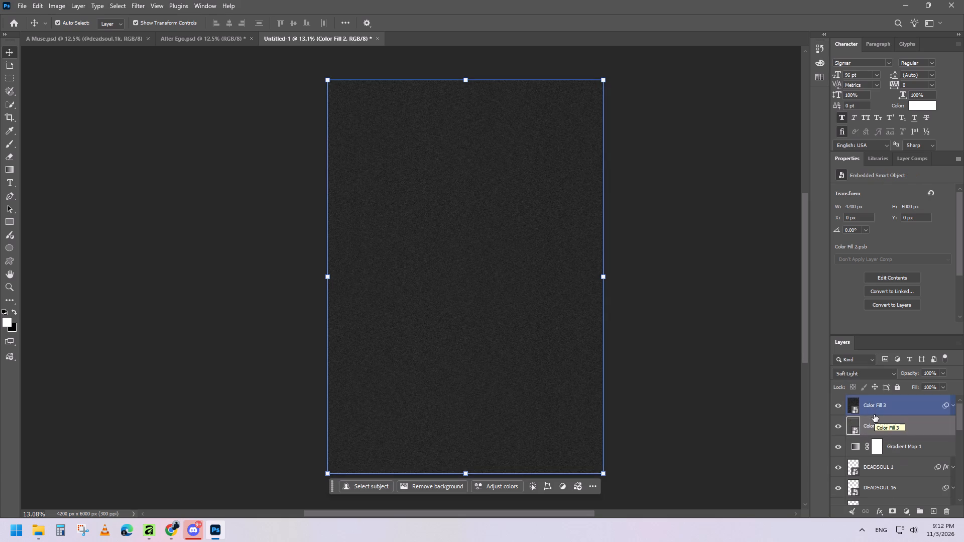
left_click(837, 428)
Expand Color Fill 3's smart filters and copy its lower Add Noise filter back onto Color Fill 2.
left_click(907, 406)
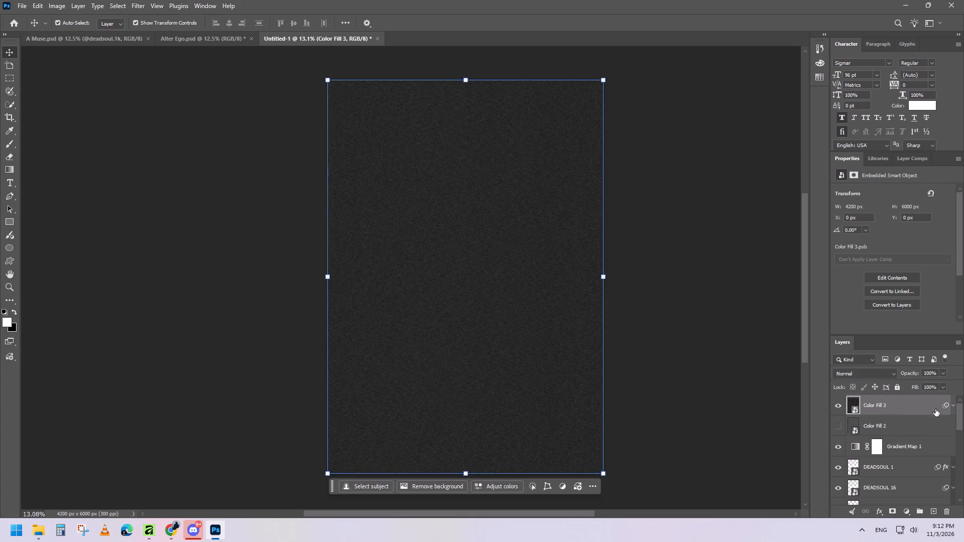
left_click(952, 409)
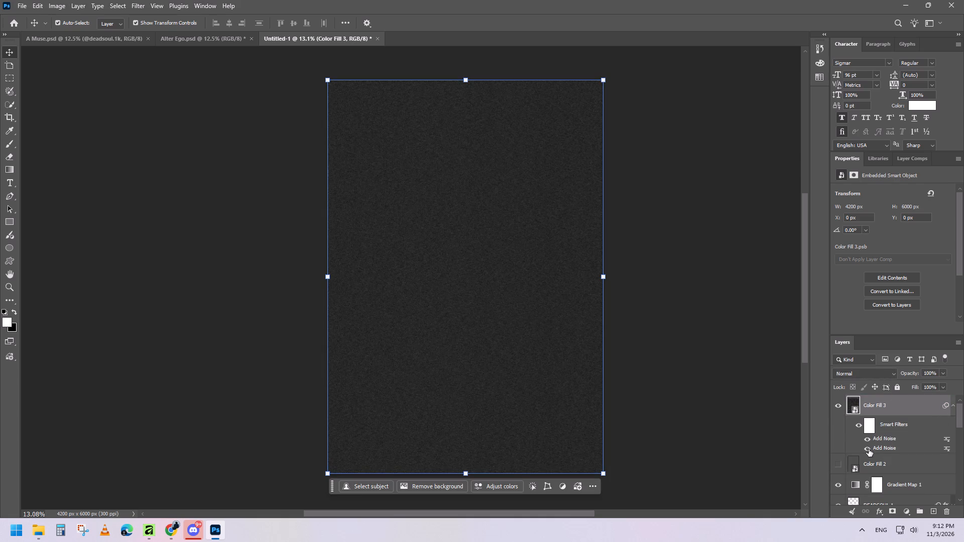
left_click_drag(883, 449, 881, 468, "alt")
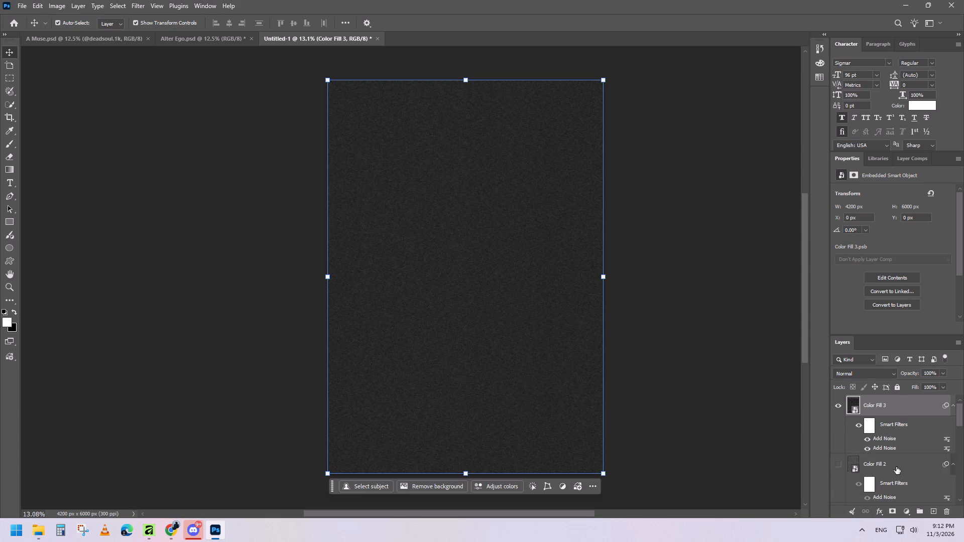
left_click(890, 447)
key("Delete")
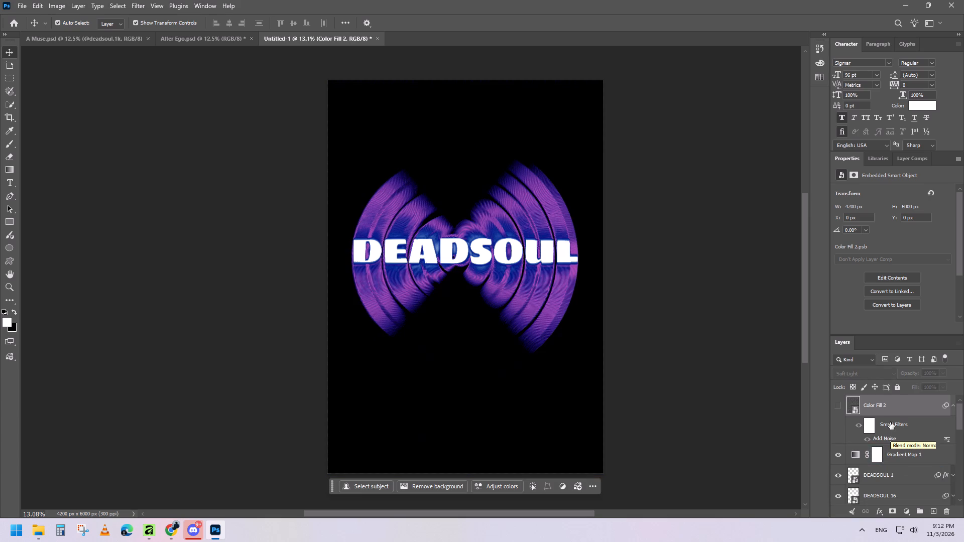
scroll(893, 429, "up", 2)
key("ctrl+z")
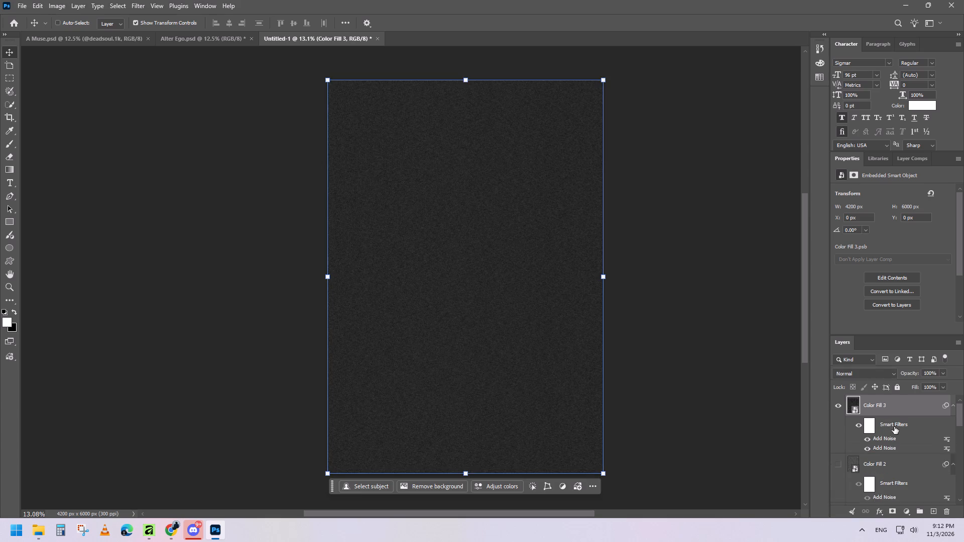
Delete the lower Add Noise smart filter from Color Fill 3 and collapse the layer's filter list.
left_click(883, 448)
left_click_drag(889, 448, 950, 514)
left_click_drag(950, 514, 948, 515)
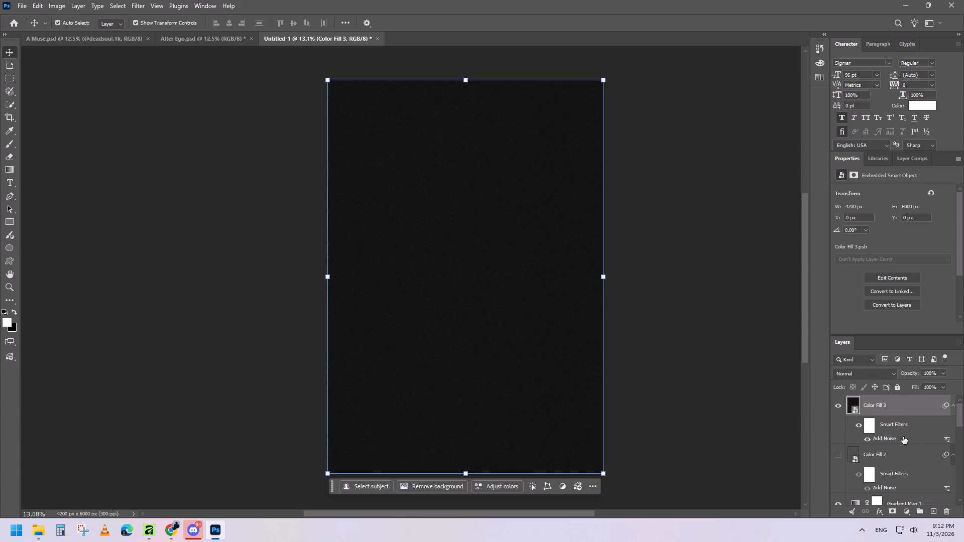
left_click(953, 405)
Set Color Fill 3's blend mode to Lighten.
left_click(888, 372)
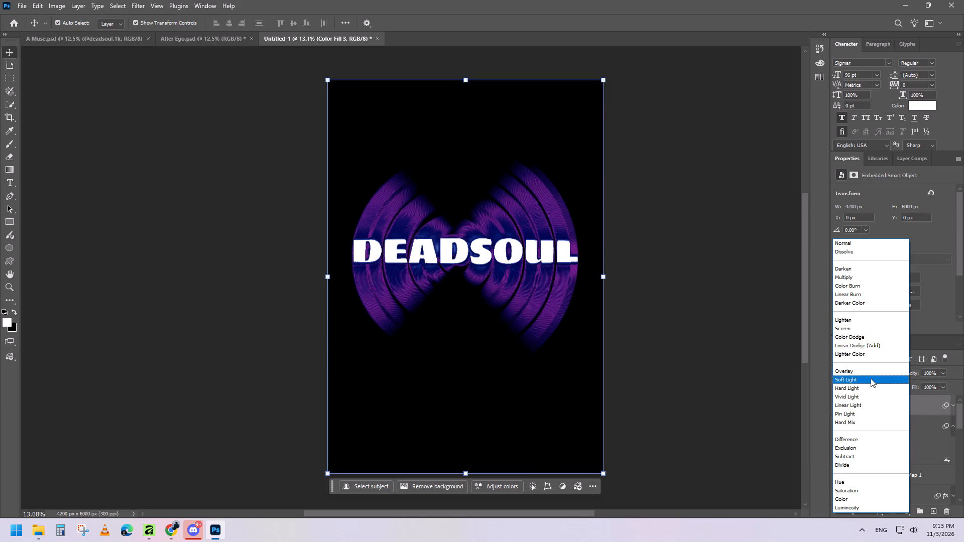
left_click(865, 324)
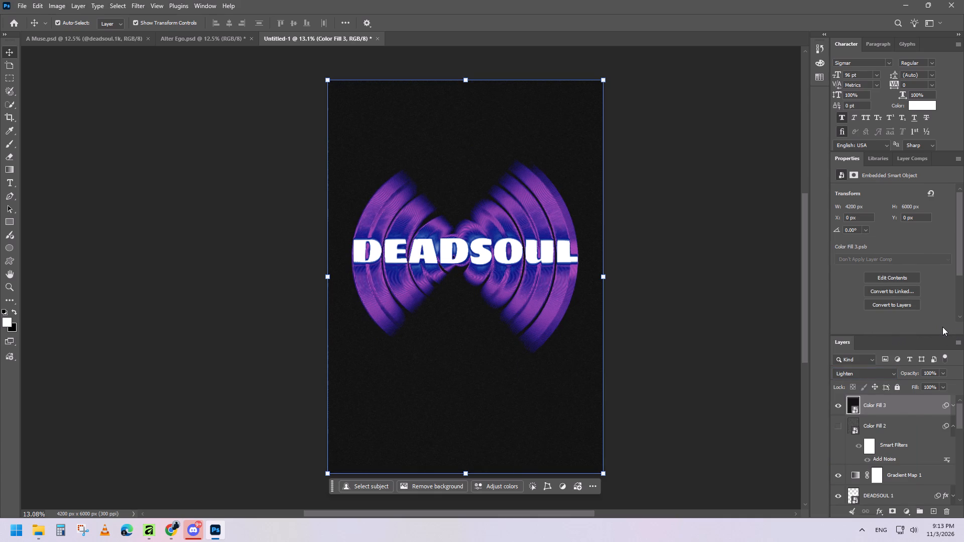
Collapse the hidden Color Fill 2 layer's smart filters and delete that layer.
left_click(954, 426)
left_click_drag(897, 426, 949, 513)
Add a Solid Color fill layer in very dark navy blue above Color Fill 3.
left_click(905, 514)
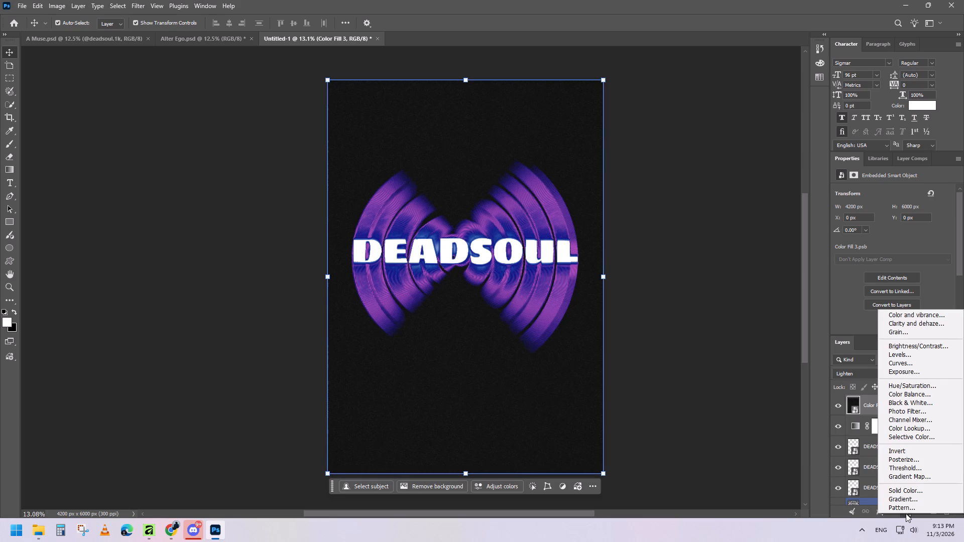
left_click(908, 492)
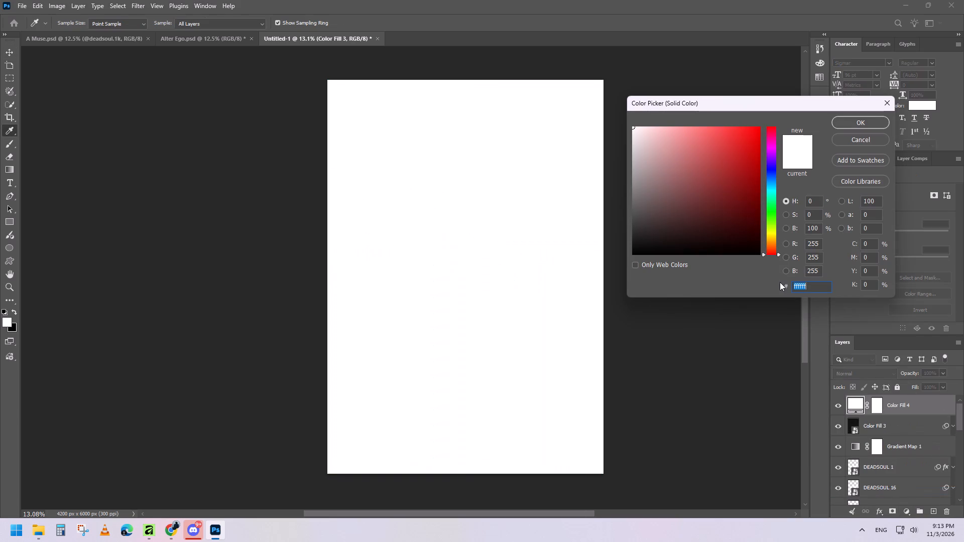
left_click_drag(778, 252, 773, 168)
left_click_drag(735, 149, 757, 189)
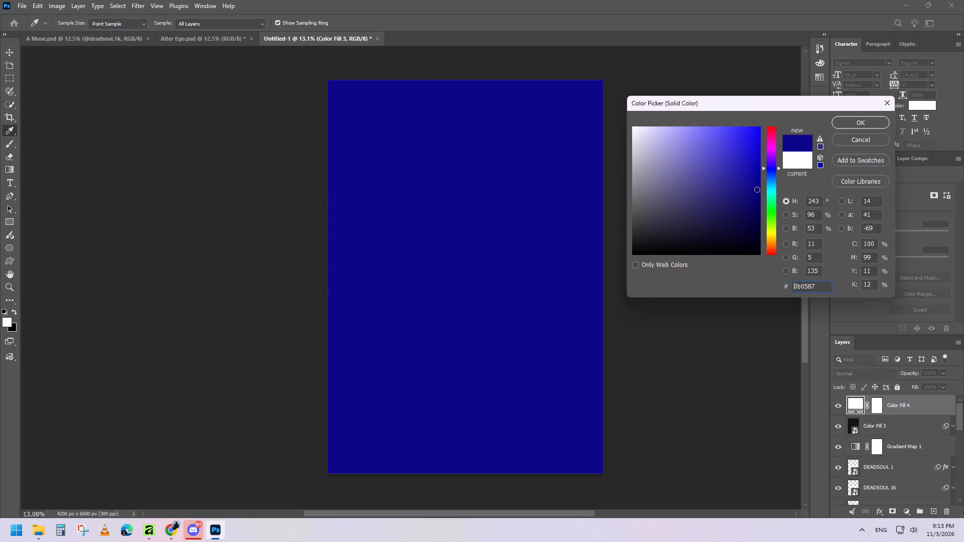
left_click_drag(757, 189, 756, 219)
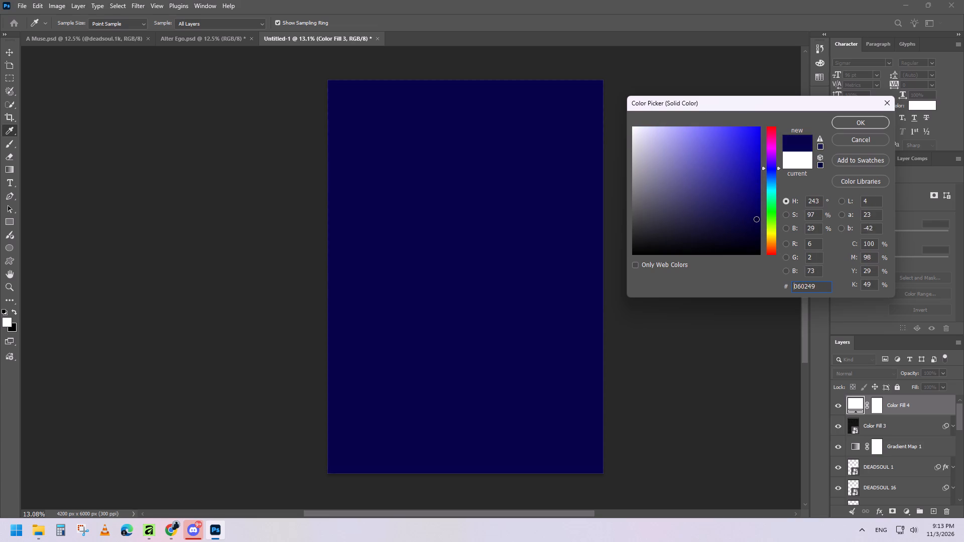
left_click_drag(756, 219, 756, 232)
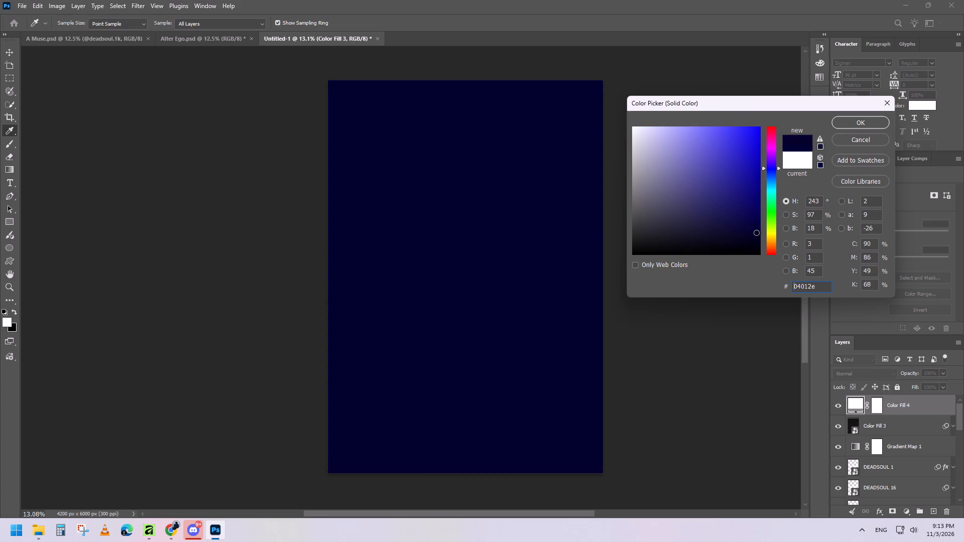
left_click_drag(756, 232, 759, 228)
left_click(850, 123)
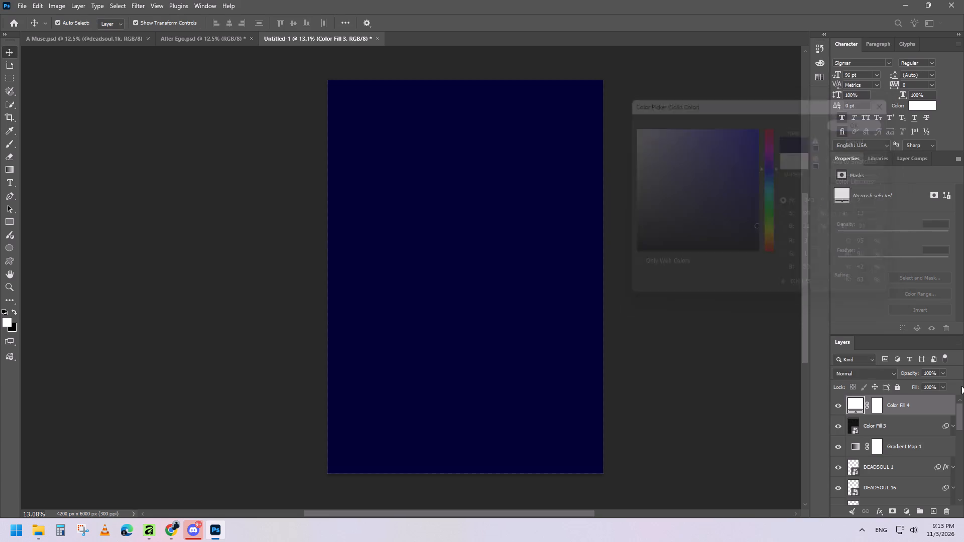
Convert the navy Color Fill 4 layer to a smart object.
right_click(853, 402)
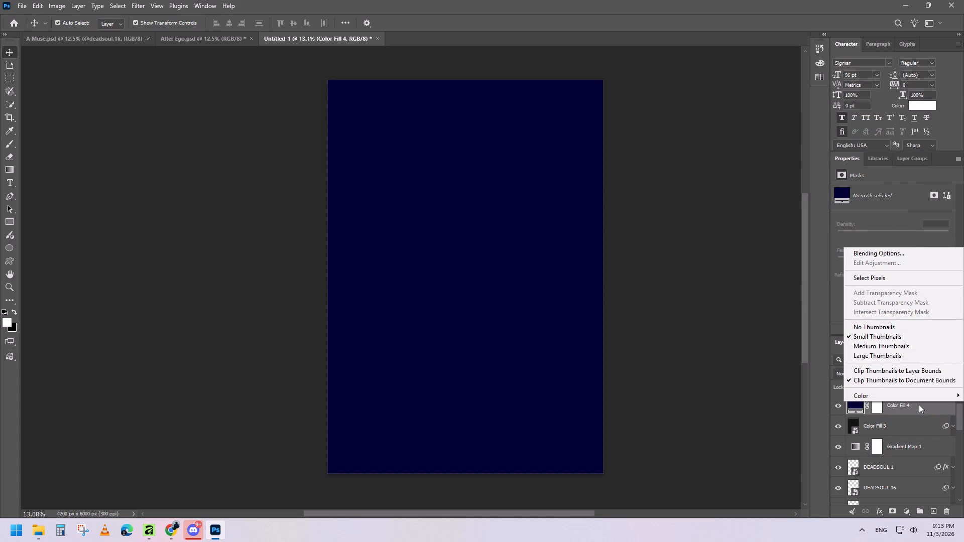
right_click(919, 404)
left_click(907, 333)
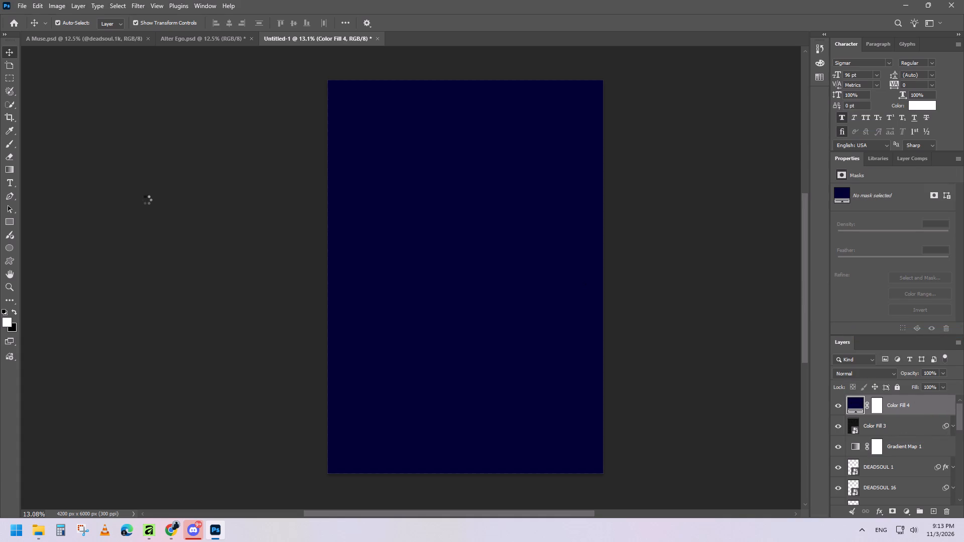
Apply Add Noise to Color Fill 4 with Uniform distribution and Monochromatic enabled, adjusting the noise amount.
left_click(136, 7)
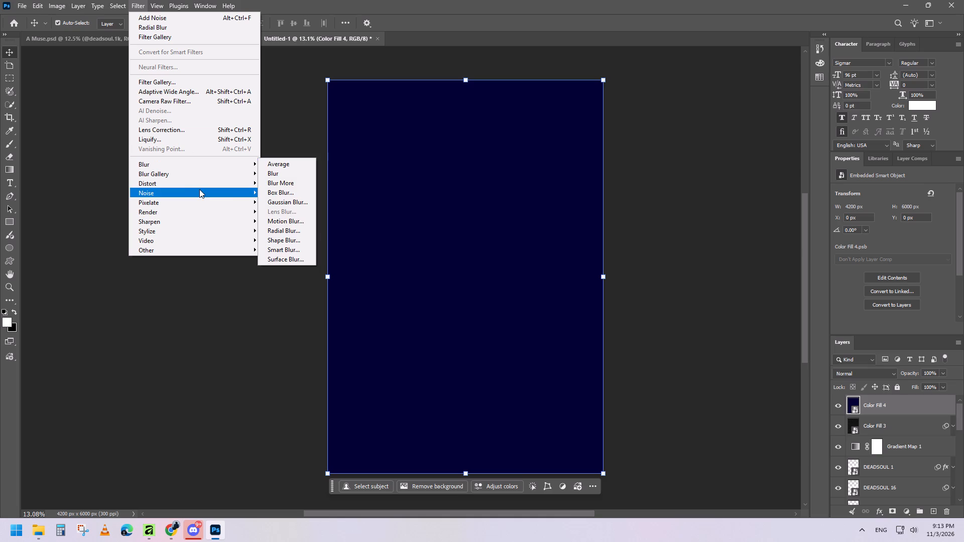
left_click(290, 190)
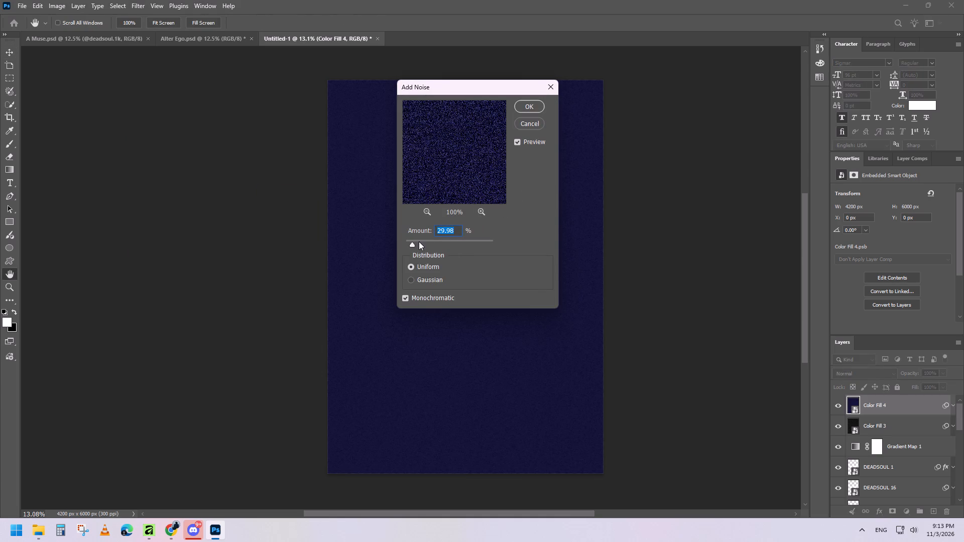
left_click(415, 240)
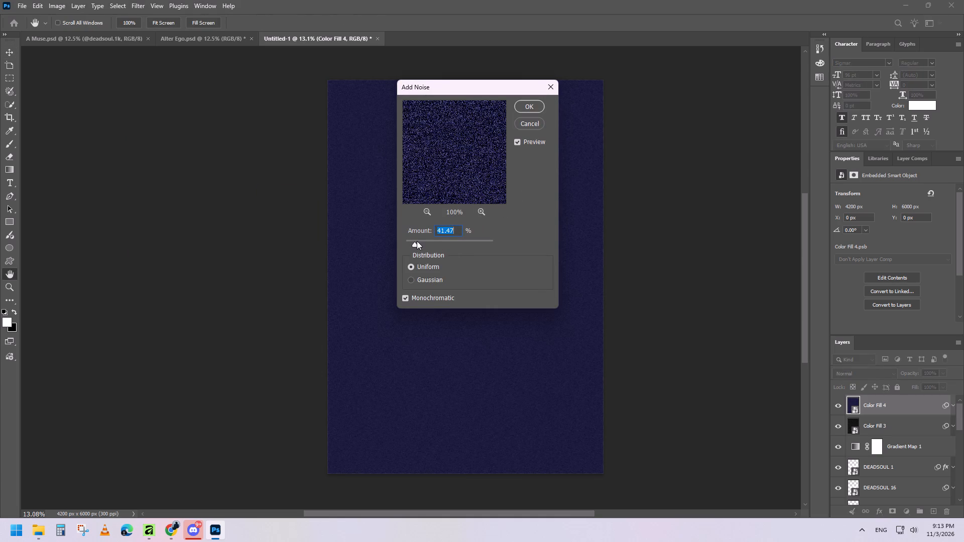
left_click(412, 241)
left_click(538, 107)
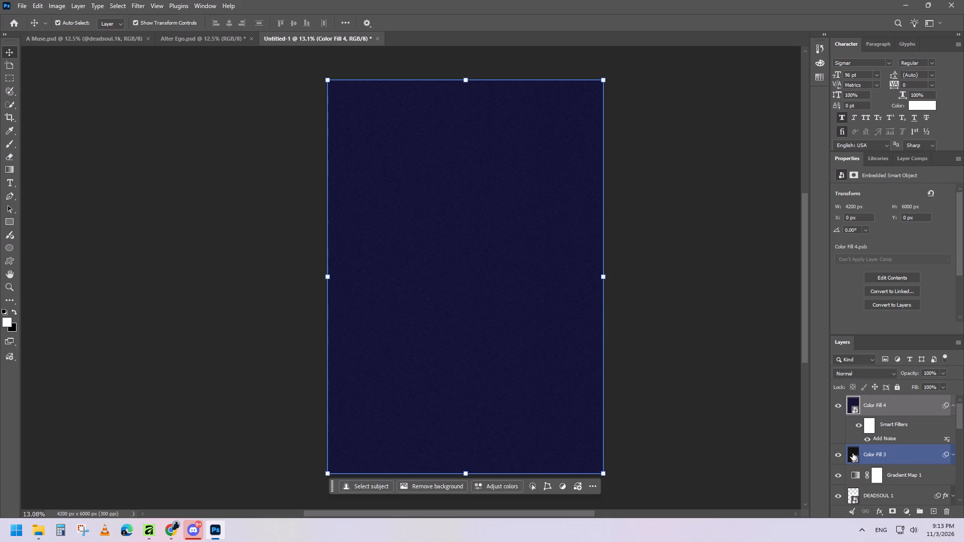
Hide the Color Fill 3 layer.
left_click(838, 457)
Set Color Fill 4's blend mode to Lighten.
left_click(887, 373)
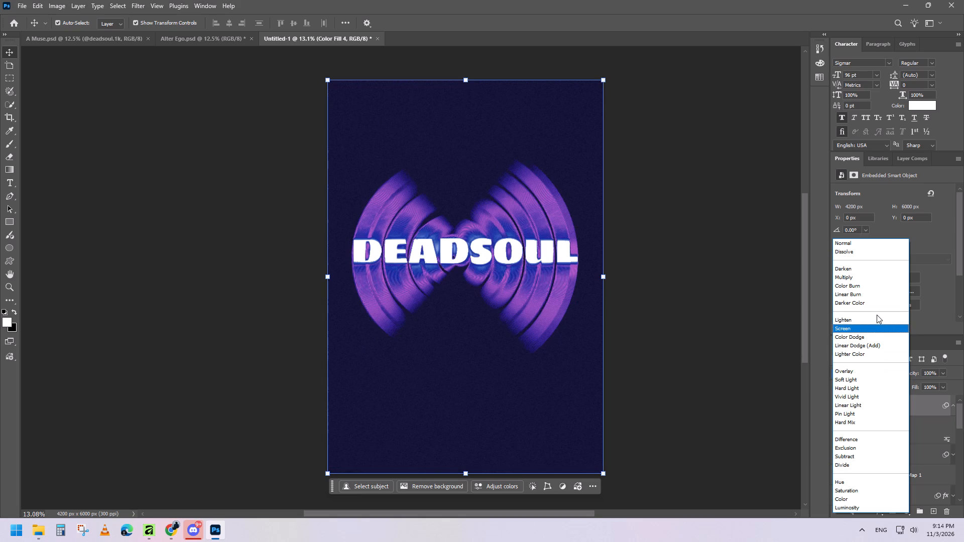
left_click(870, 313)
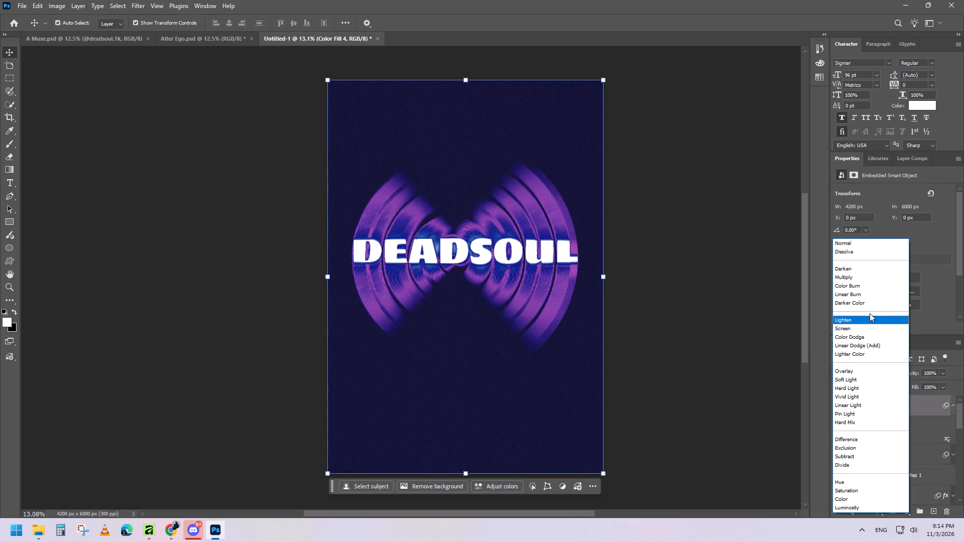
left_click(872, 317)
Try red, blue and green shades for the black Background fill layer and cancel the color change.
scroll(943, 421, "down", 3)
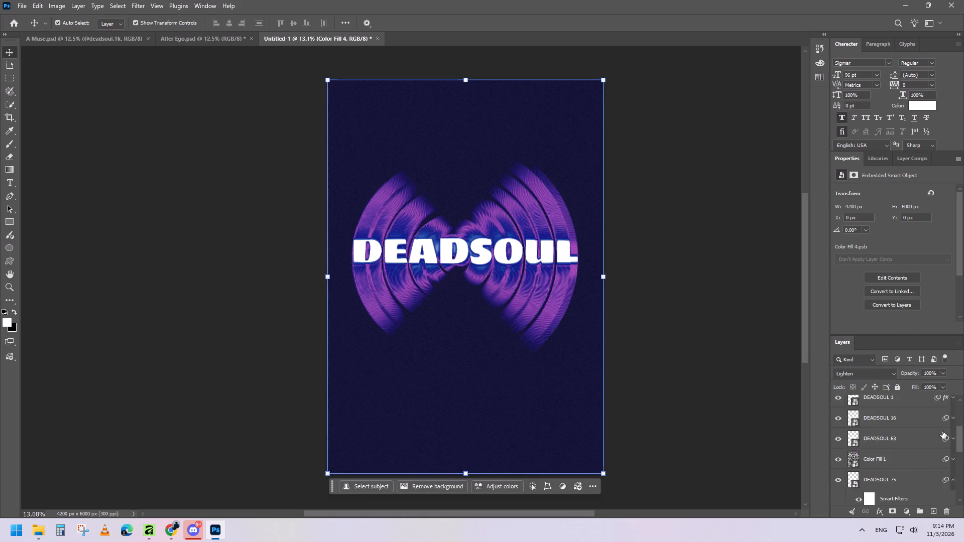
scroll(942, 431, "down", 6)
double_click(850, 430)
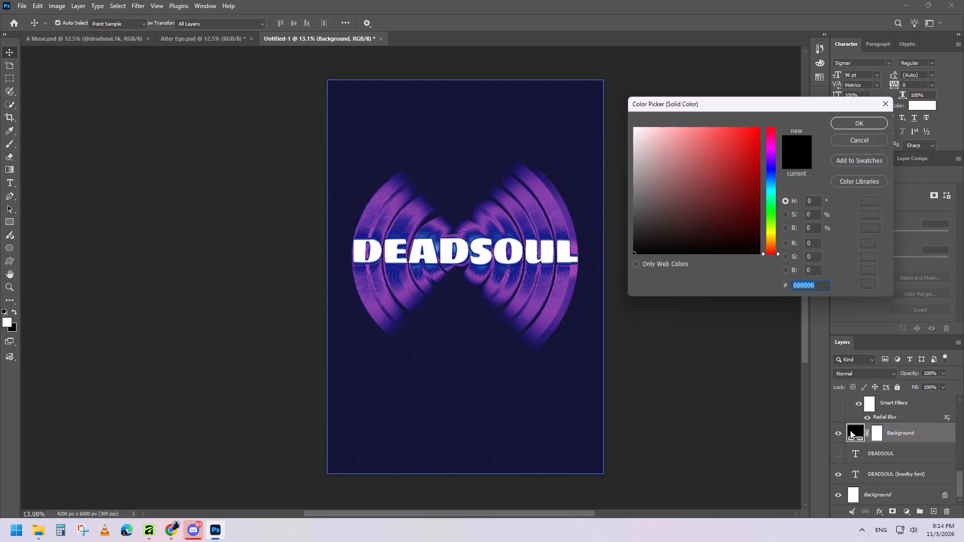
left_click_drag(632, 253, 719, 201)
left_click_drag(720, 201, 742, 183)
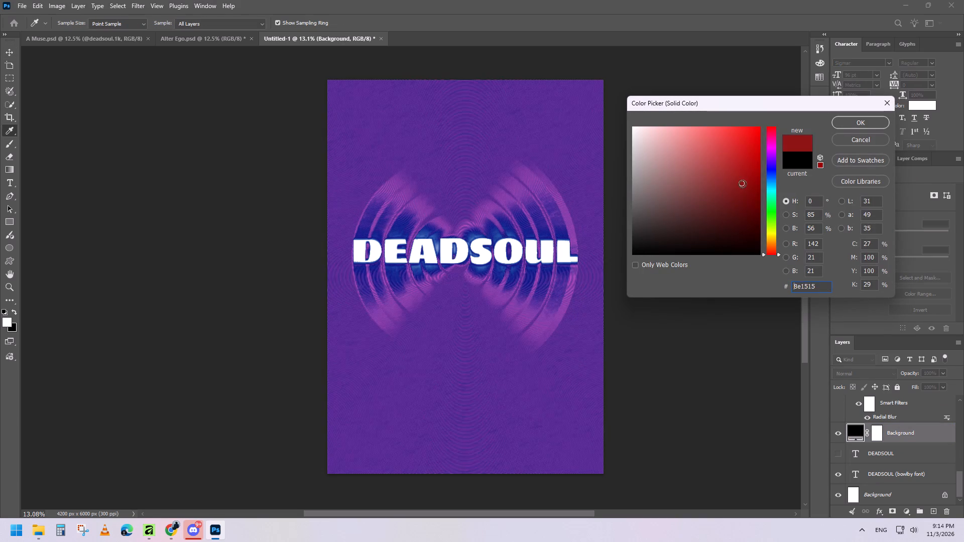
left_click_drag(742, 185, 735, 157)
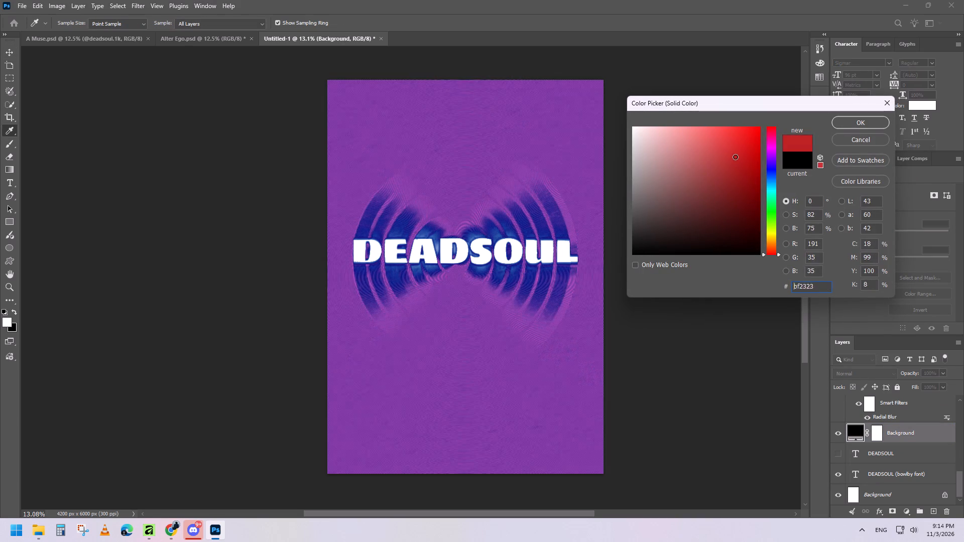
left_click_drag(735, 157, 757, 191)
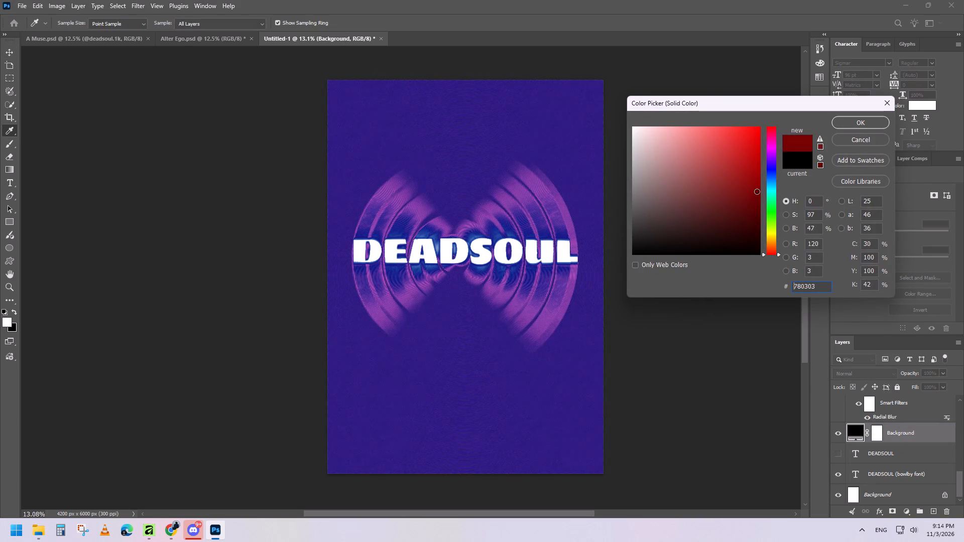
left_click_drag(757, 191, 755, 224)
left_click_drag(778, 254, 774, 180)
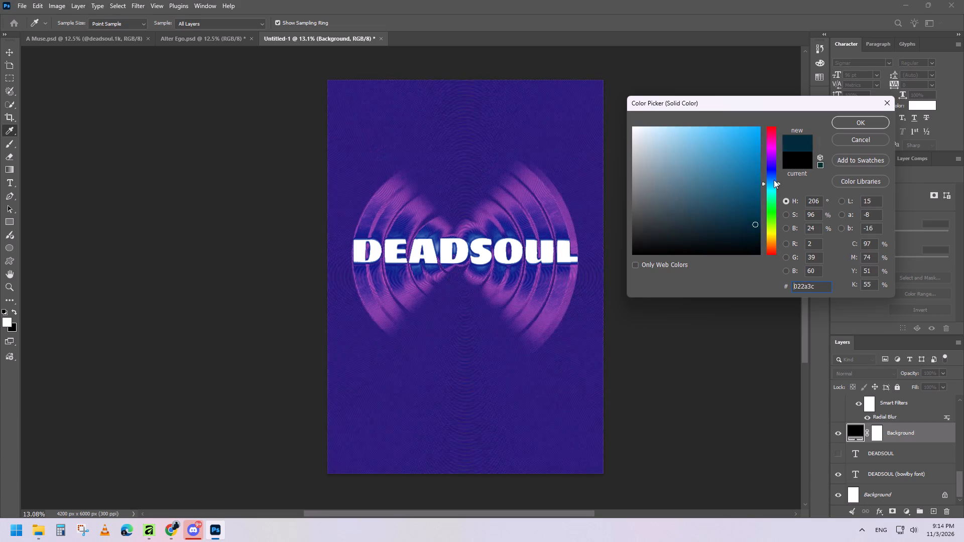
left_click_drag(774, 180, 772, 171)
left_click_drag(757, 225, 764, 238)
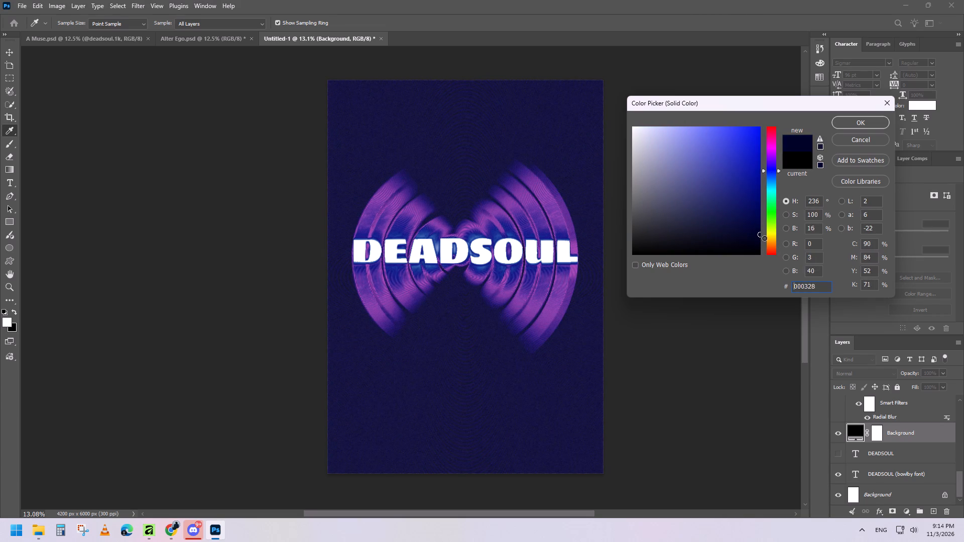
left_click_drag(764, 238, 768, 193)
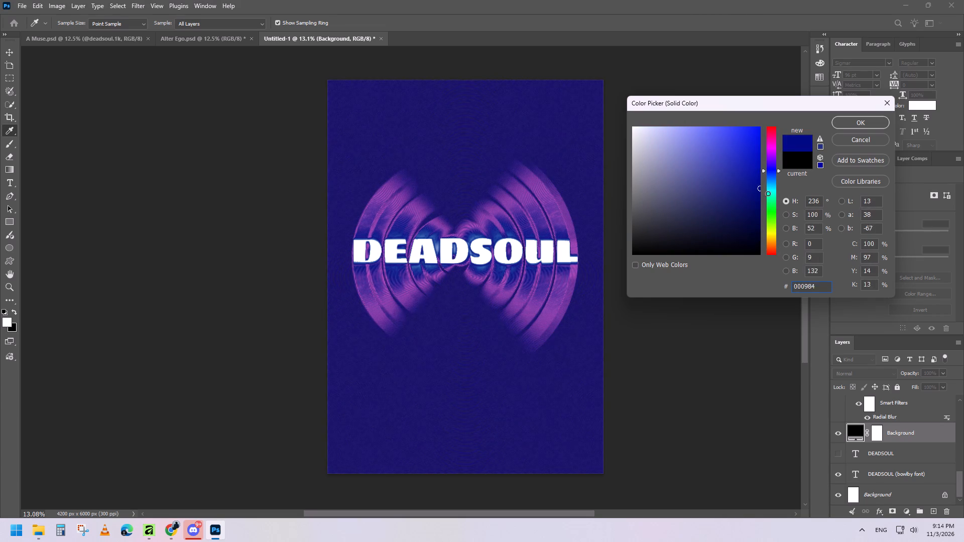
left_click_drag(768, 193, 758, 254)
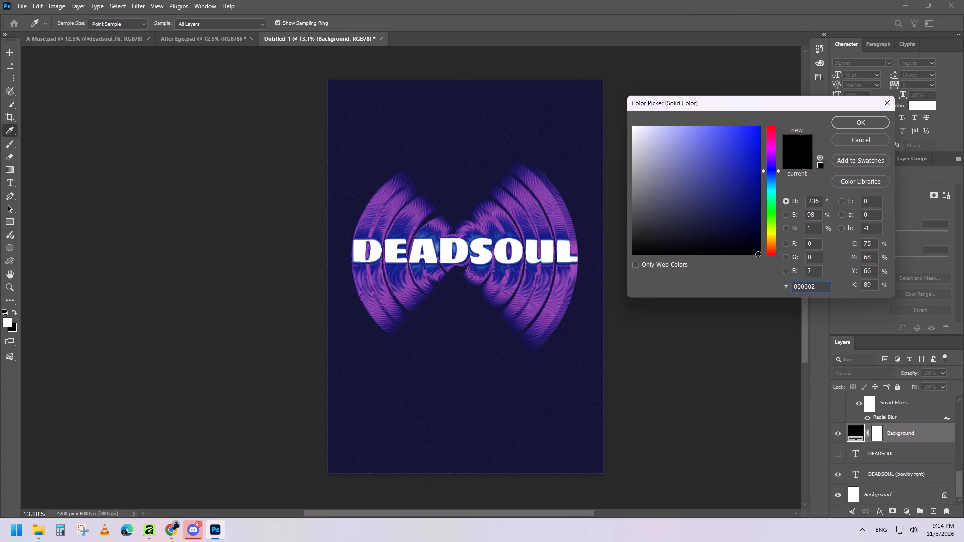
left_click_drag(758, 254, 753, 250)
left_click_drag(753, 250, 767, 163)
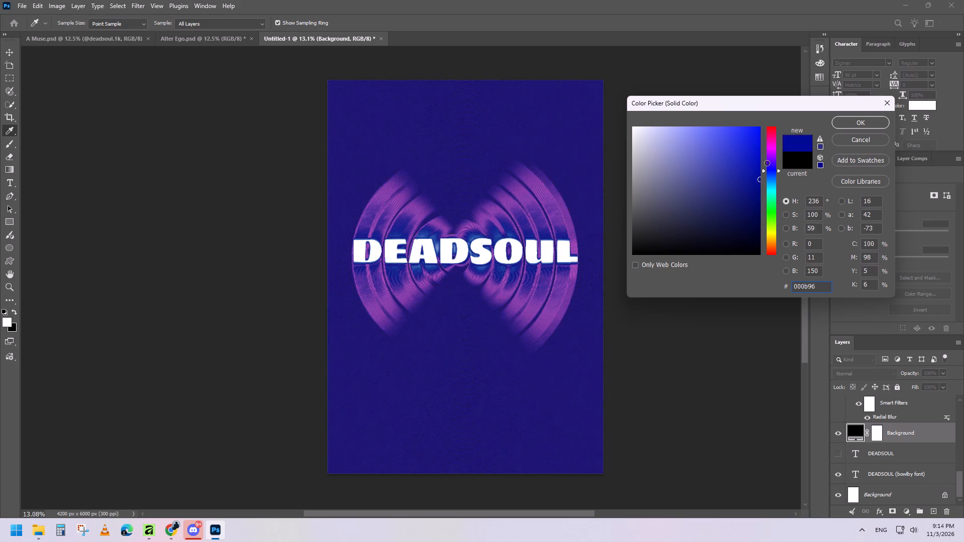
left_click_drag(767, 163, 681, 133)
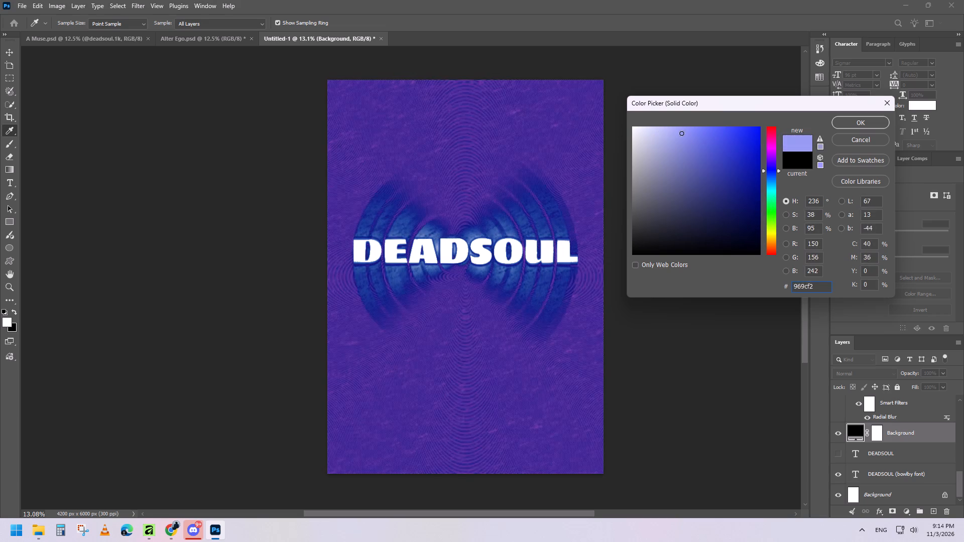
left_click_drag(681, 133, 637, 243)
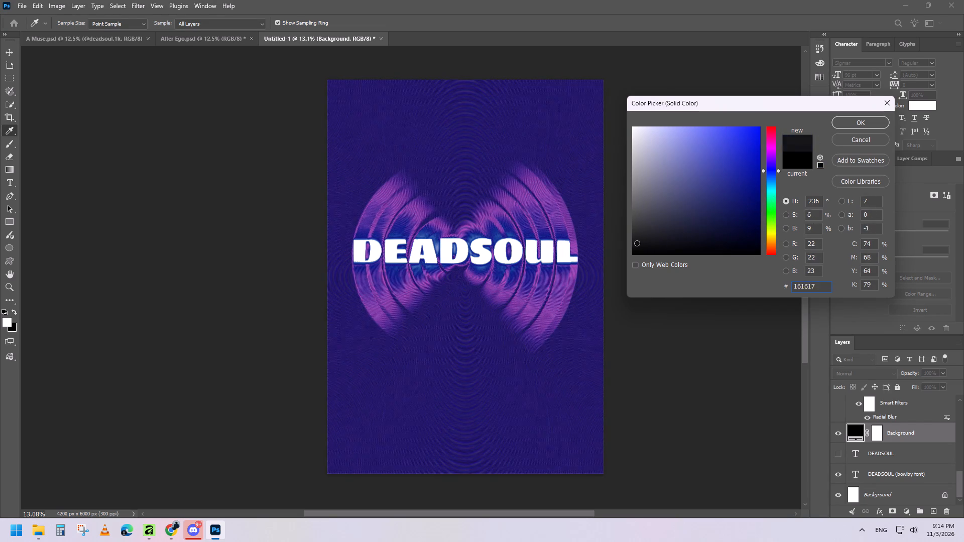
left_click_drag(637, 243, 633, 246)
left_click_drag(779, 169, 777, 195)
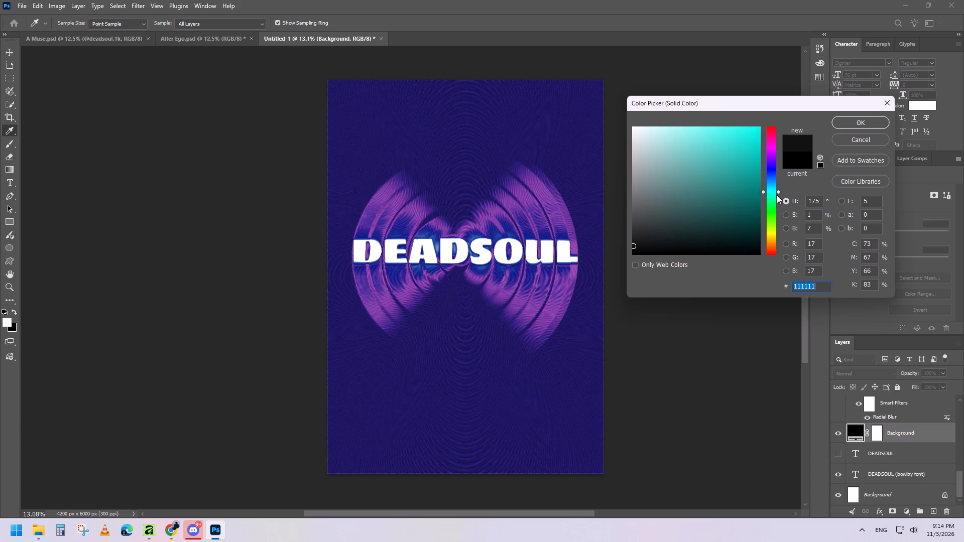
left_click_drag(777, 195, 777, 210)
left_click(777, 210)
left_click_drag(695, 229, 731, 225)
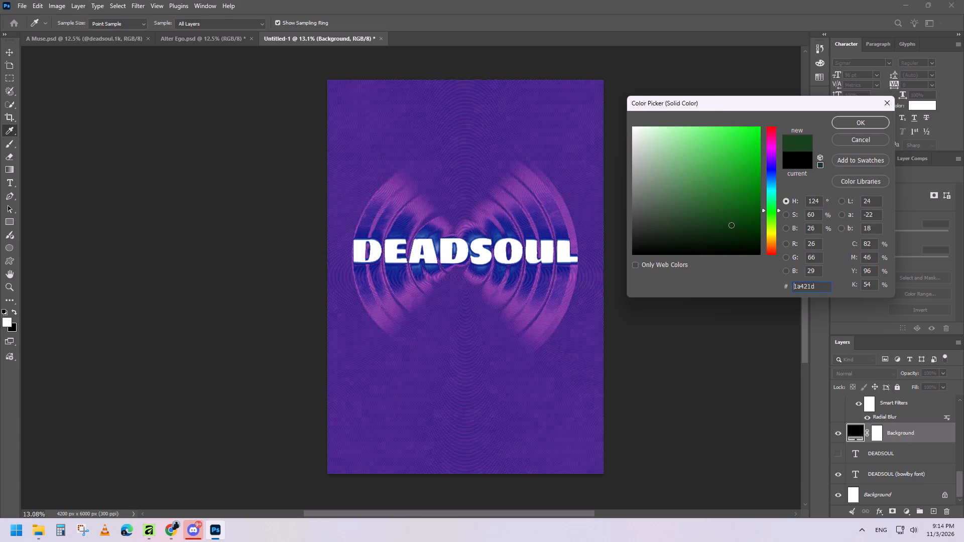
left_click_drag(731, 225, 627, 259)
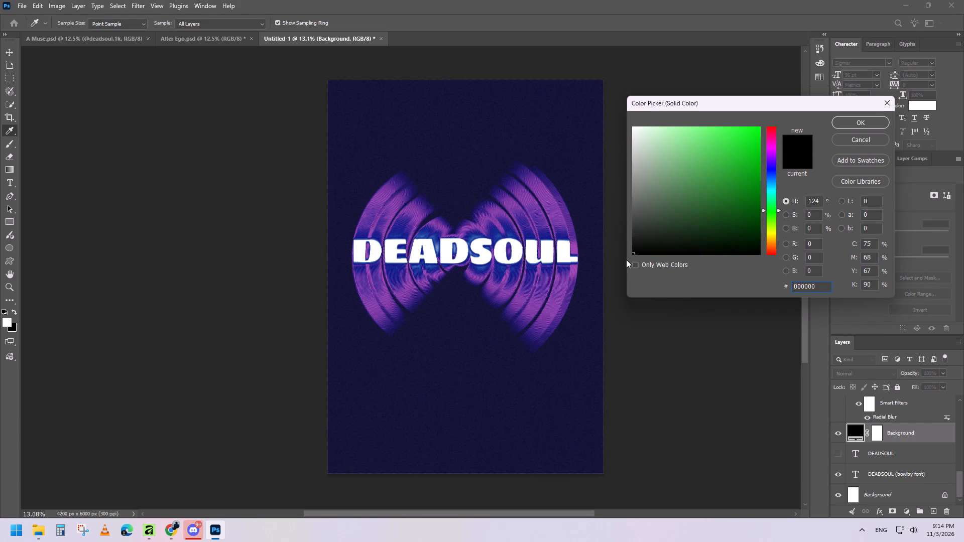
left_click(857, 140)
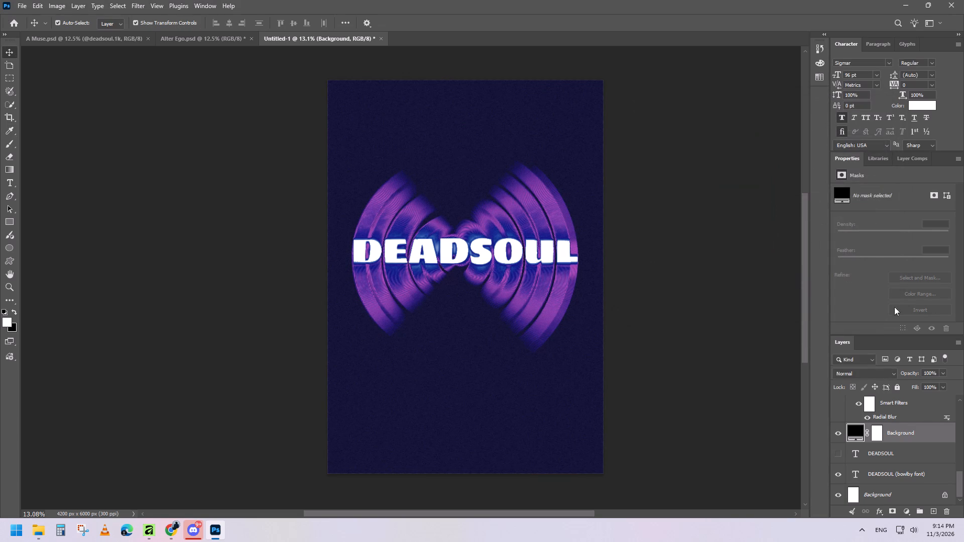
Hide the navy Color Fill 4 layer and show the near-black Color Fill 3 layer instead.
scroll(904, 429, "up", 8)
left_click(839, 406)
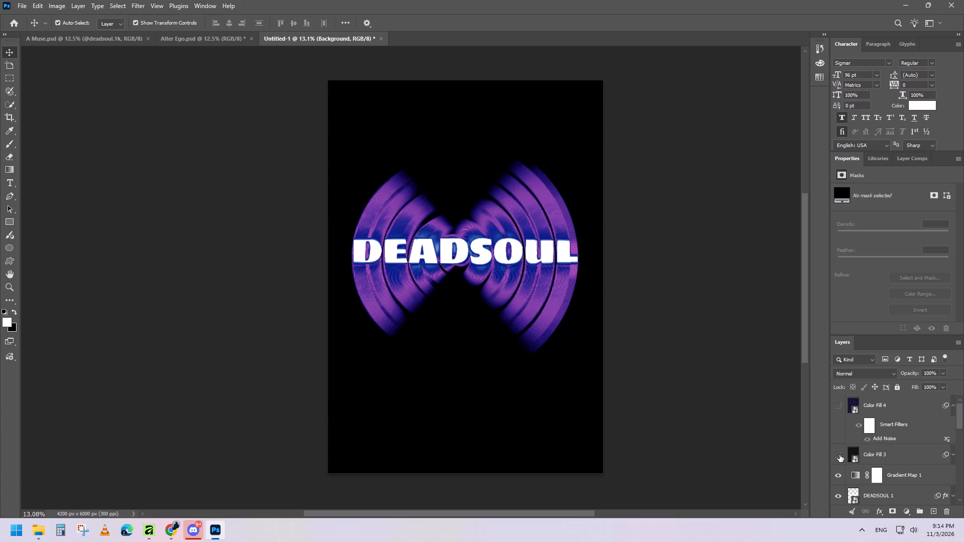
left_click(838, 454)
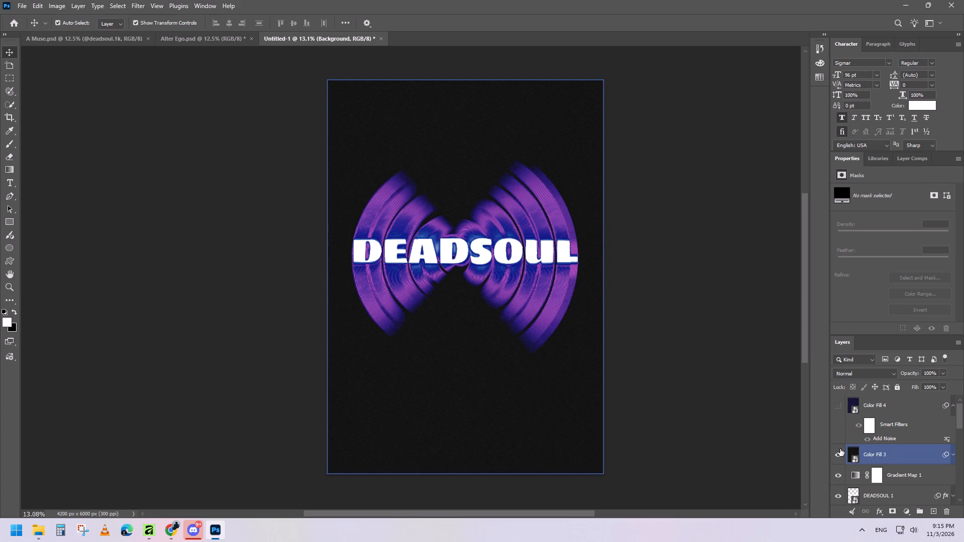
Start saving the untitled poster in Photoshop format and name the file "Deadsoul (Radial blur)".
left_click(17, 6)
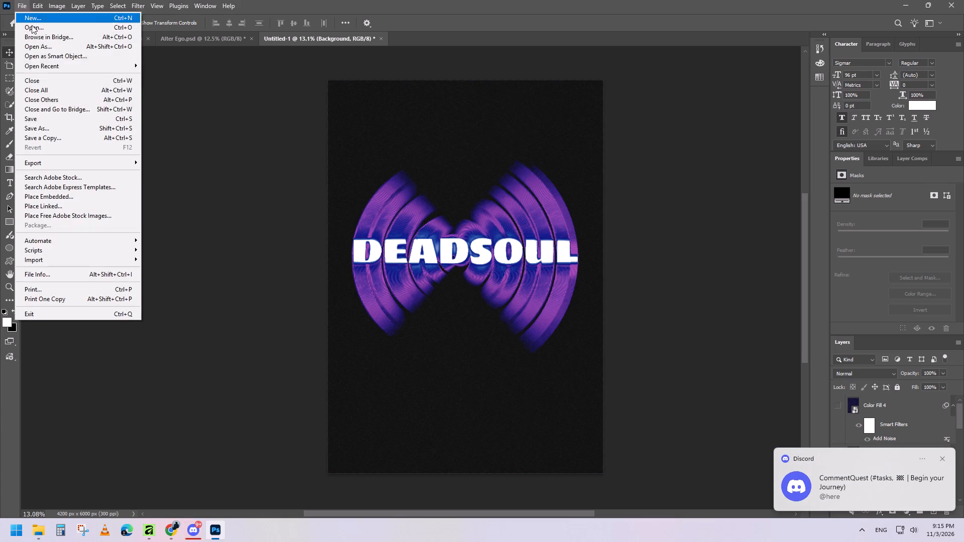
left_click(51, 123)
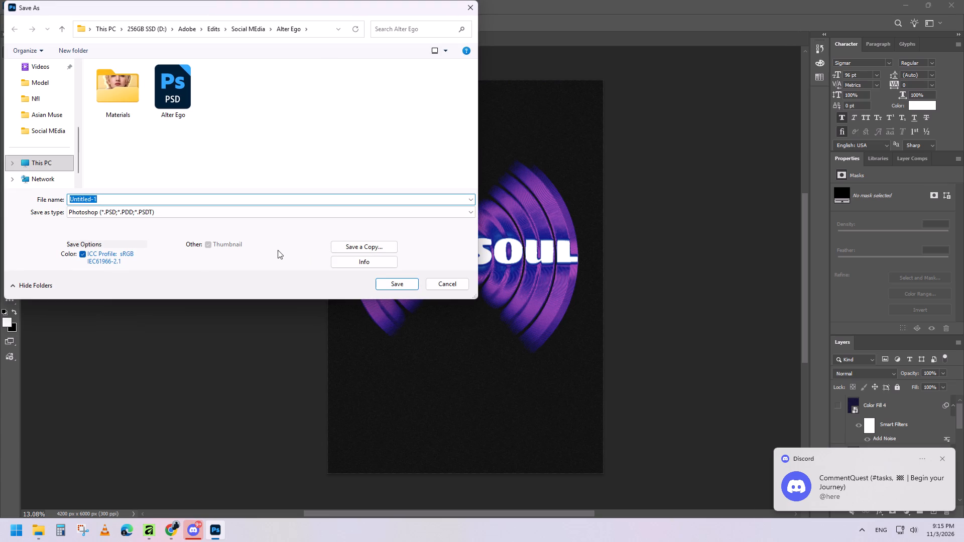
type("Deadsoul")
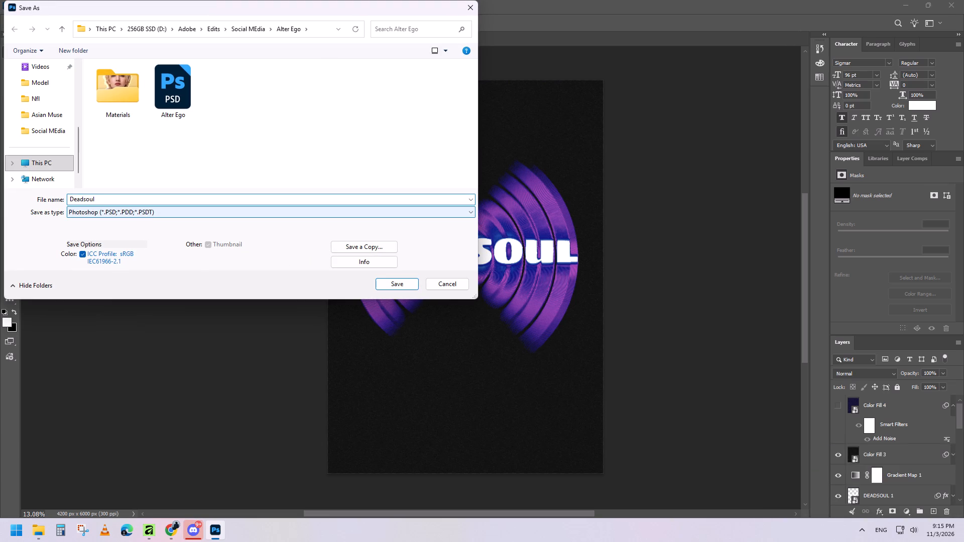
key("space")
type("Radial blu")
key("space")
key("BackSpace")
type("r)")
key("Left")
key("Left")
key("Left")
key("Left")
key("Left")
key("Left")
key("Left")
key("Left")
key("Left")
key("Left")
key("Left")
key("Left")
key("shift+parenleft")
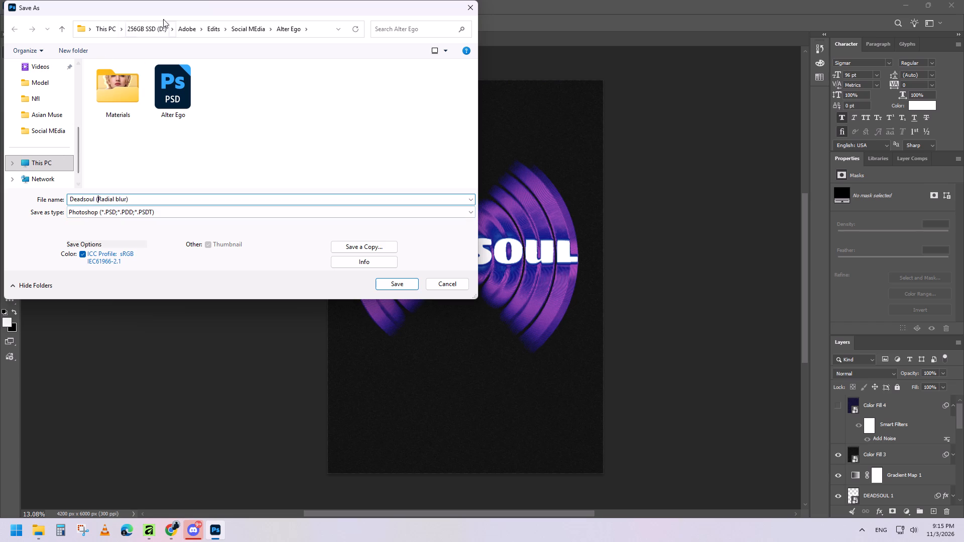
Save the file into the Typography Edits folder inside Social MEdia, keeping Maximize Compatibility enabled.
left_click(249, 29)
key("t")
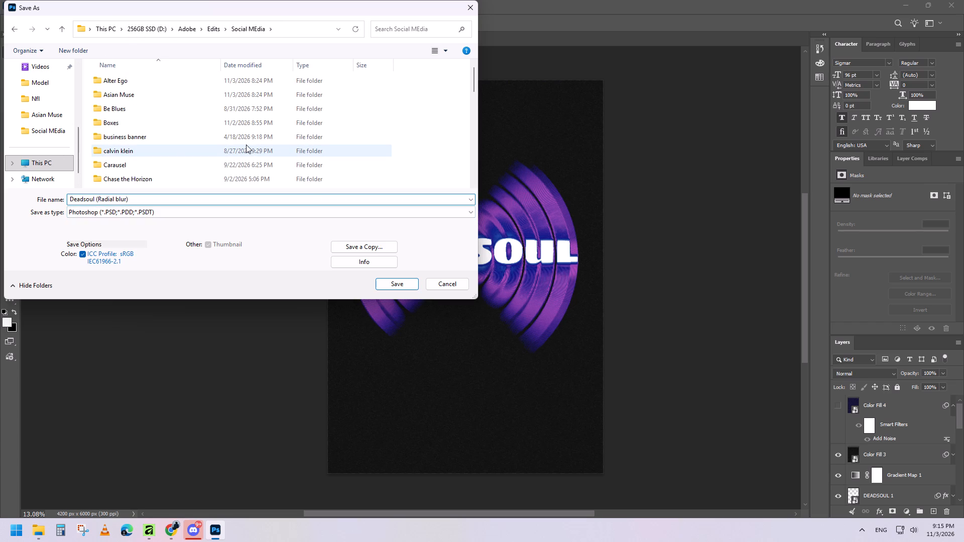
key("BackSpace")
left_click(157, 170)
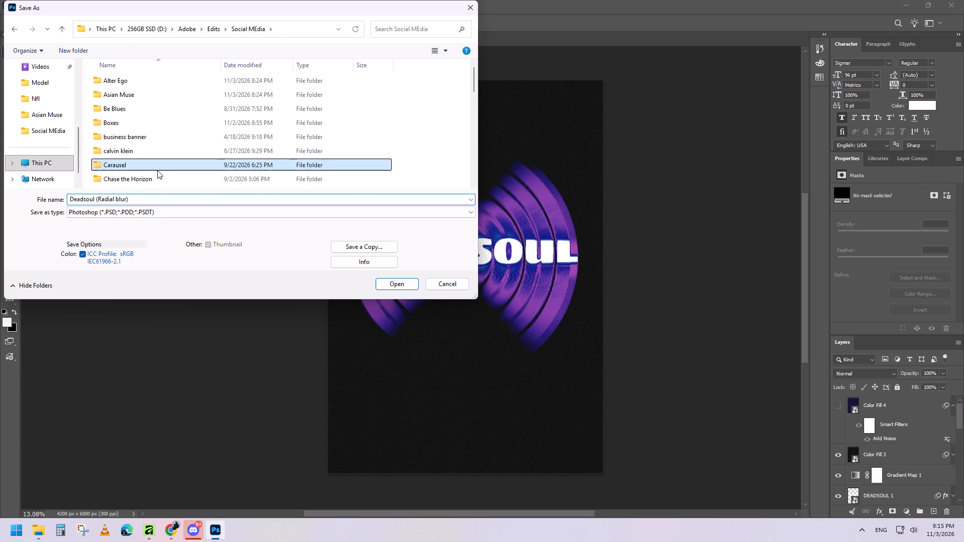
key("t")
double_click(155, 156)
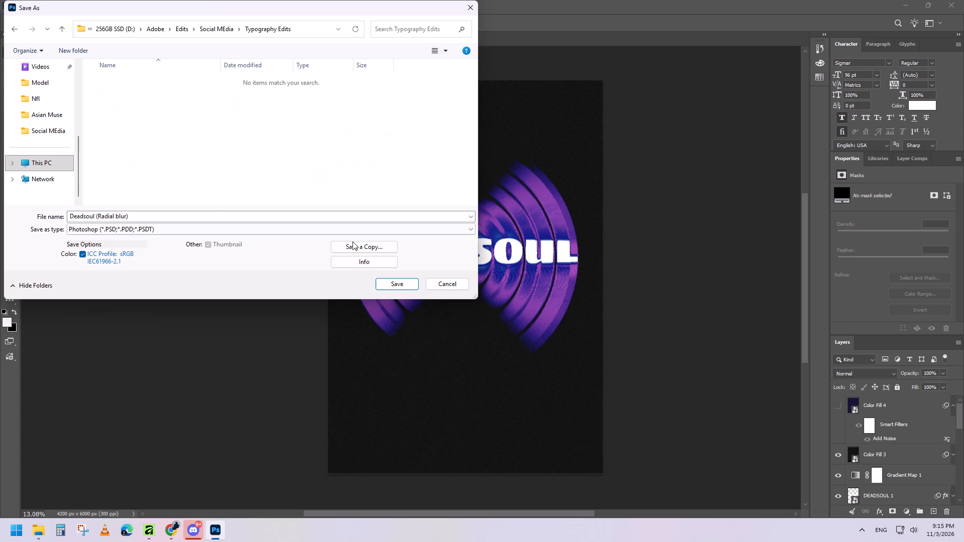
left_click(393, 280)
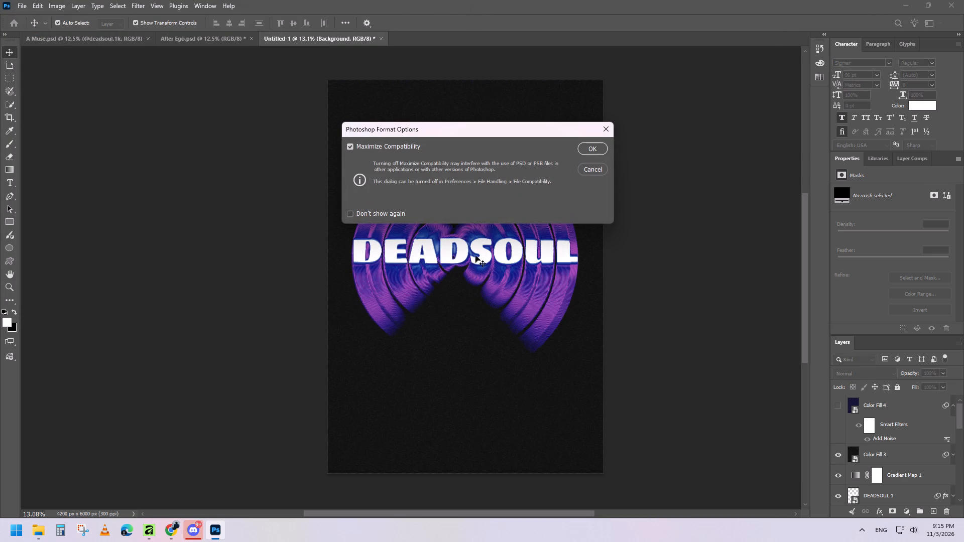
left_click(590, 148)
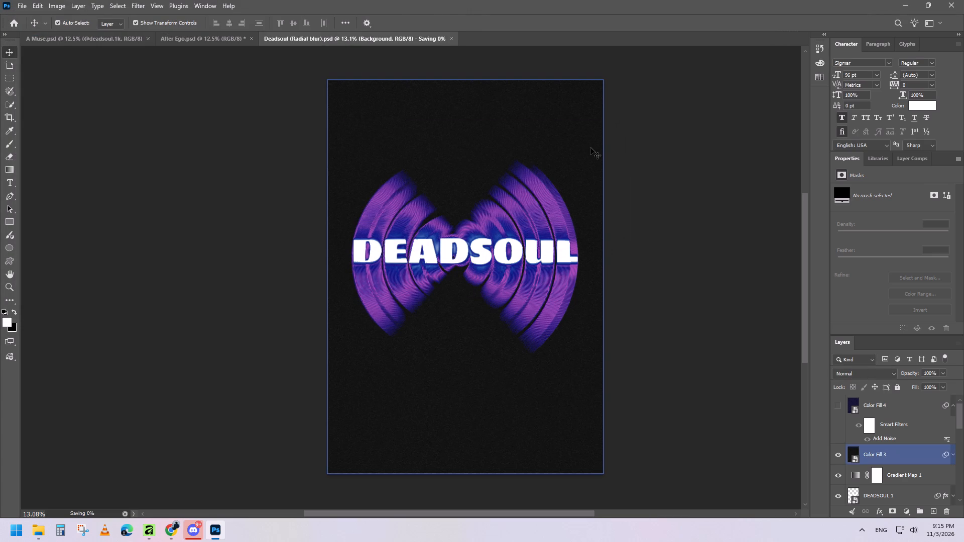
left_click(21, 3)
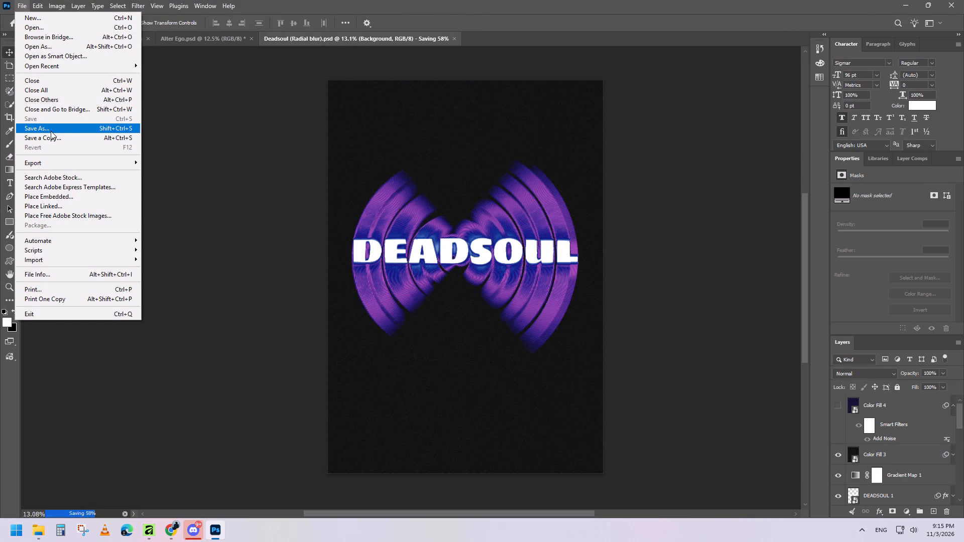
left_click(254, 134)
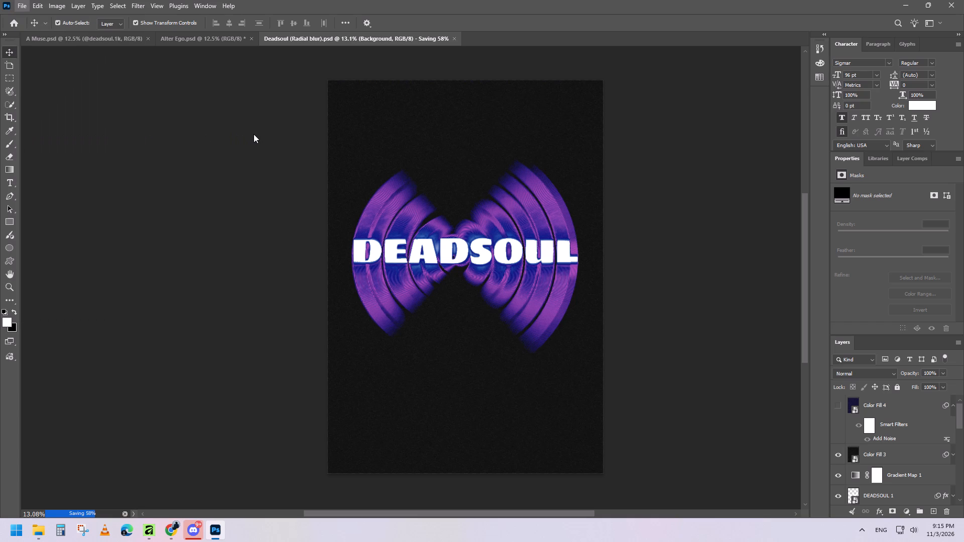